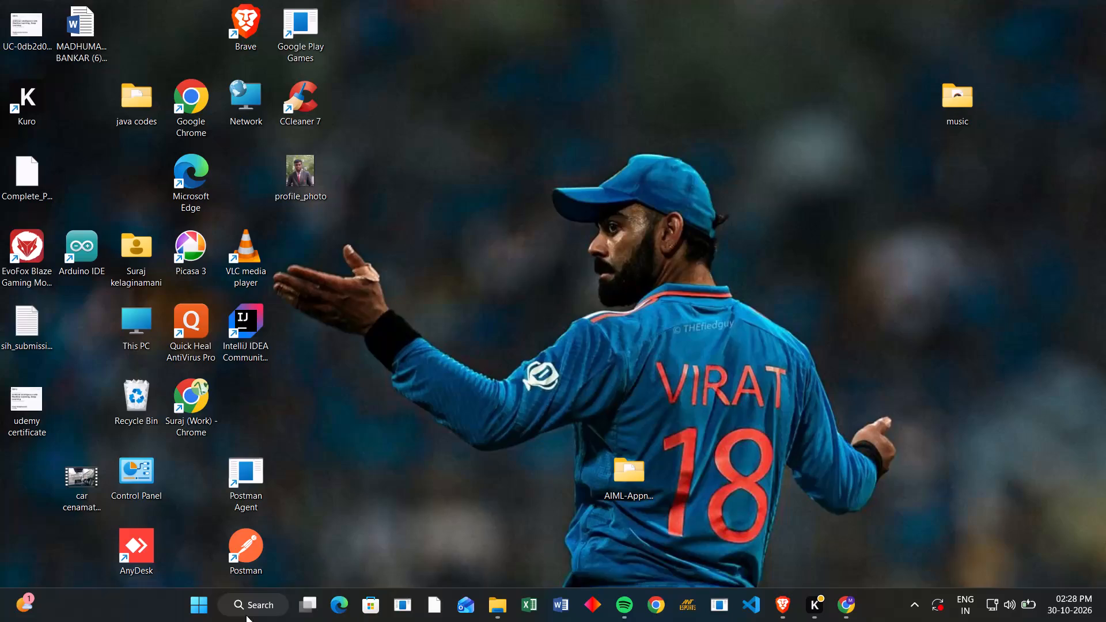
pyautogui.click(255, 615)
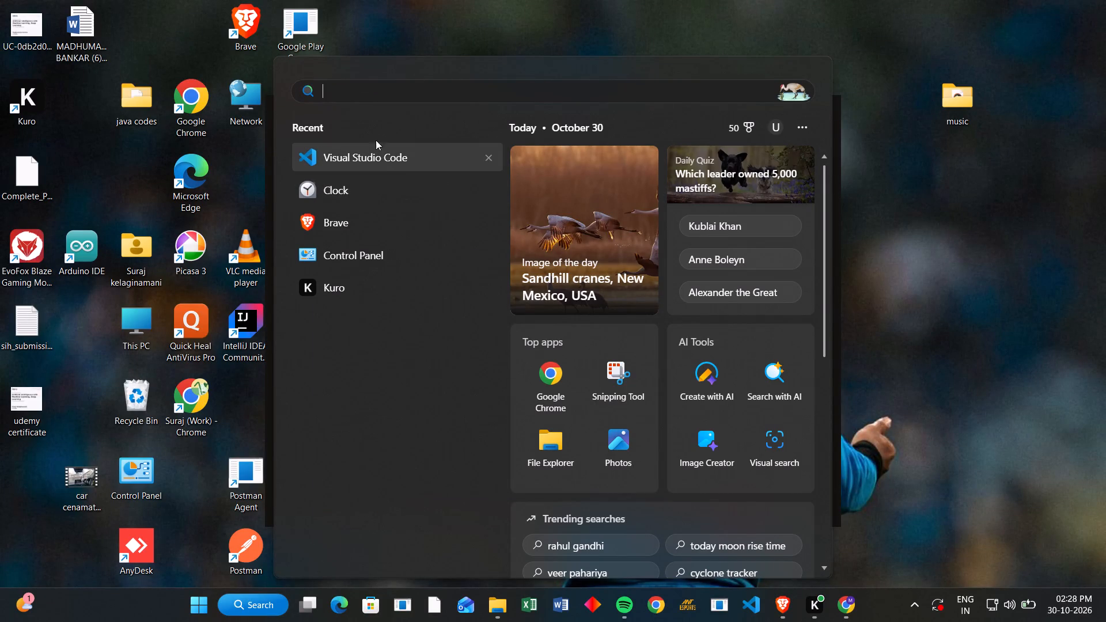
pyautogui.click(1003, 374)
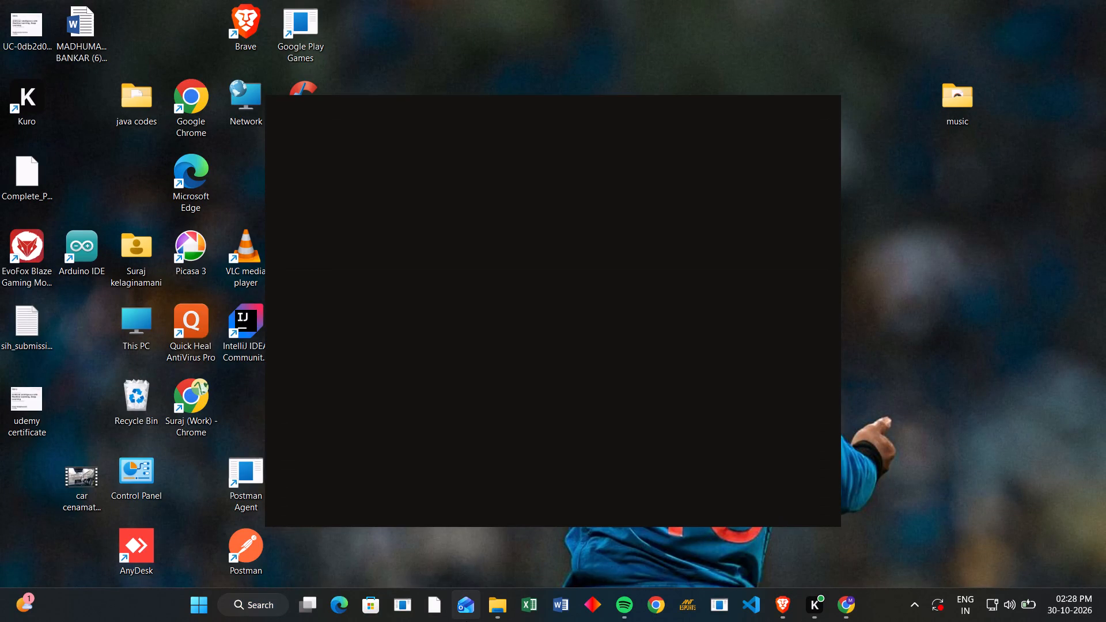
# In File Explorer, maximize the Videos folder window and open the Assignment5 video for editing with Clipchamp.
pyautogui.click(491, 597)
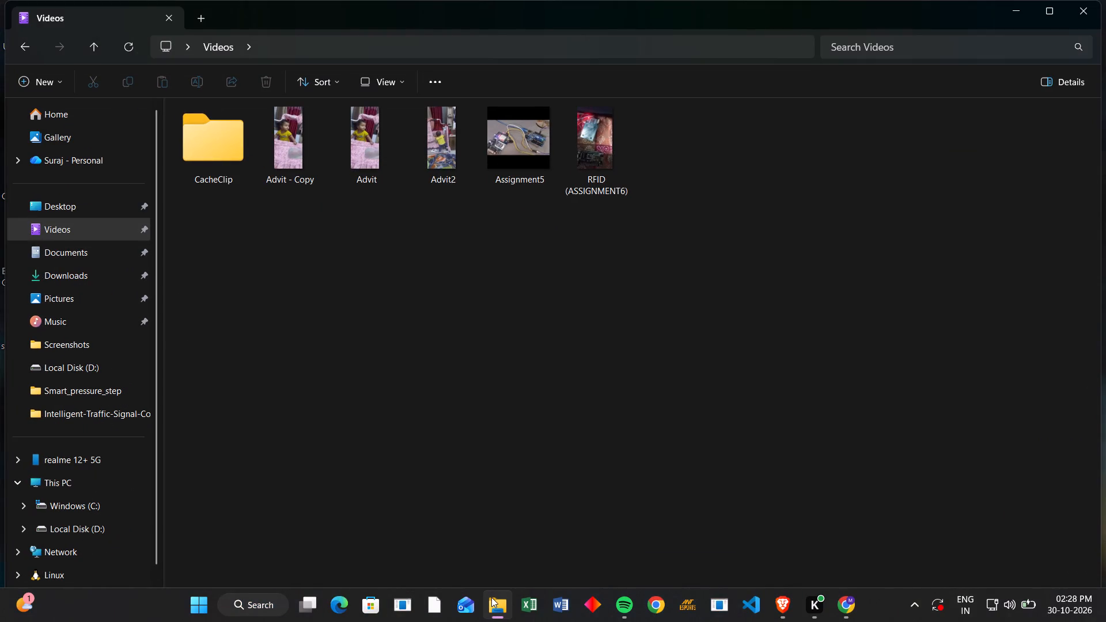
pyautogui.click(1059, 13)
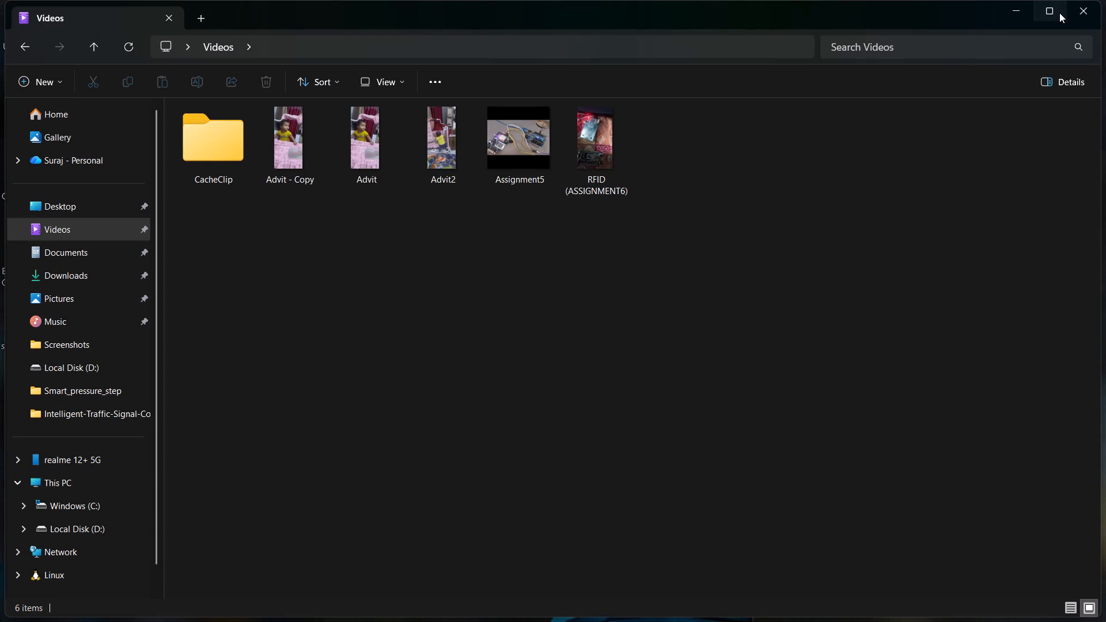
pyautogui.click(510, 149)
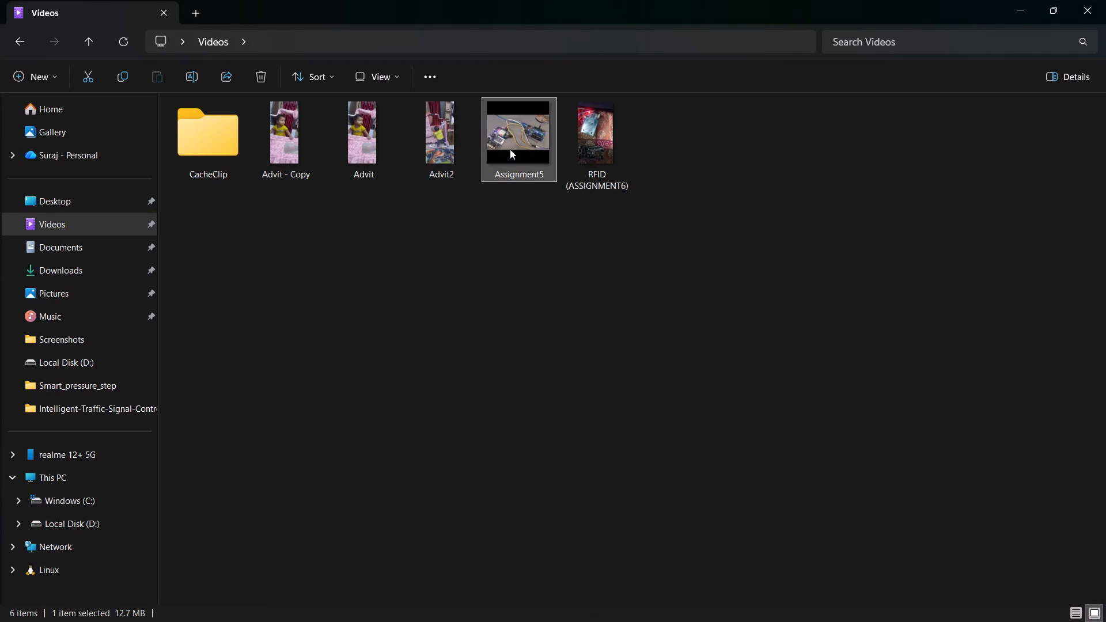
pyautogui.rightClick(510, 149)
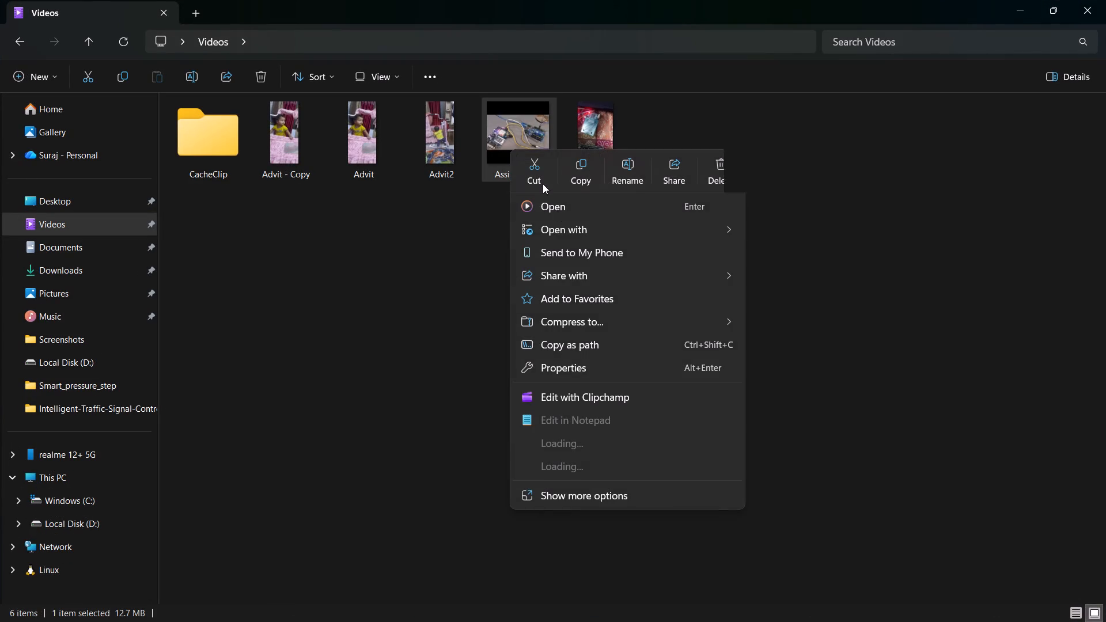
pyautogui.click(577, 398)
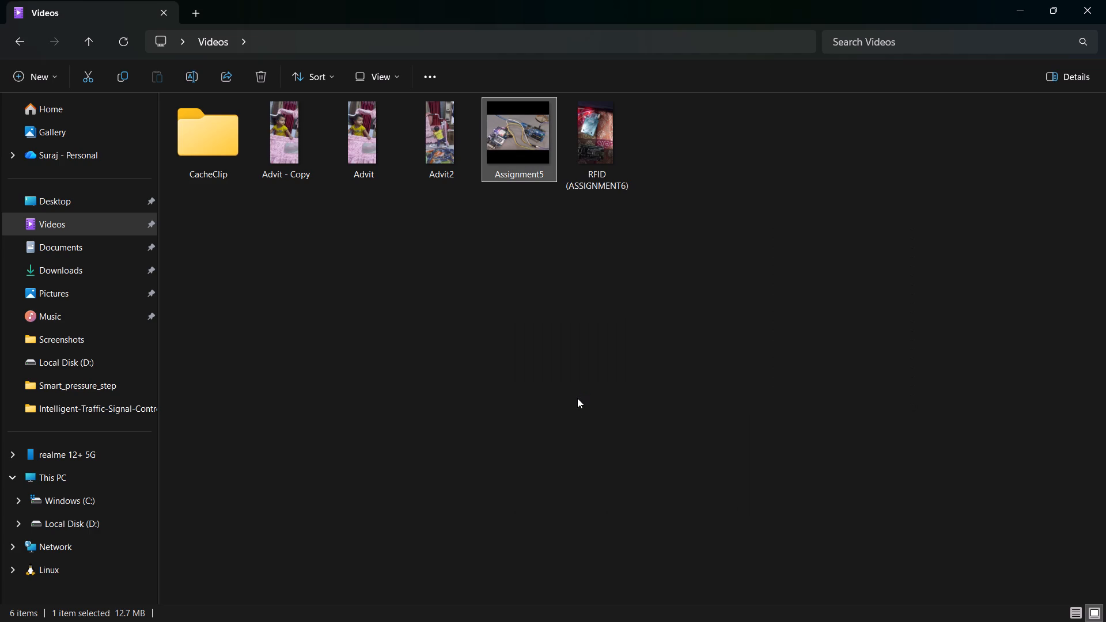
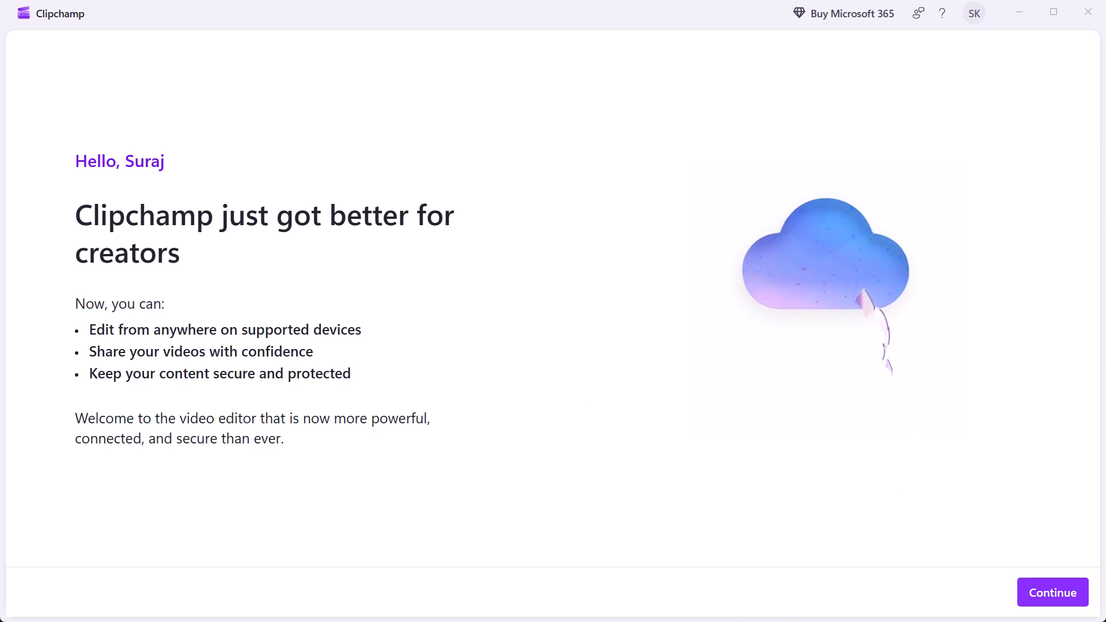
# Go through the welcome setup, keeping the OneDrive Videos/Clipchamp folder as the project location, and proceed to the what's-new introduction.
pyautogui.click(1068, 589)
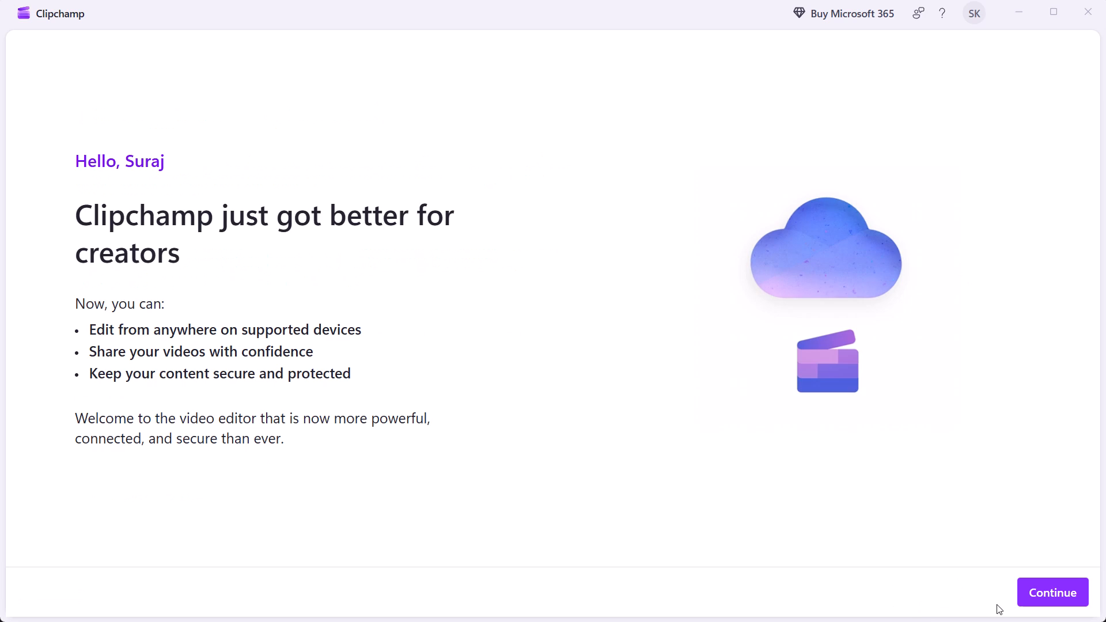
pyautogui.click(1045, 586)
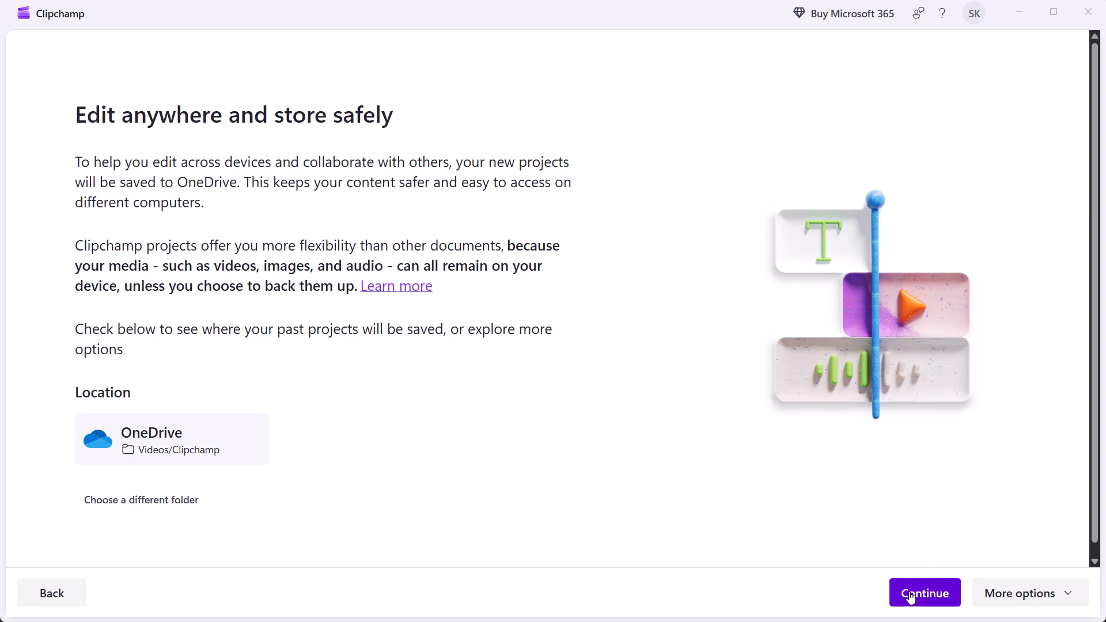
pyautogui.click(912, 593)
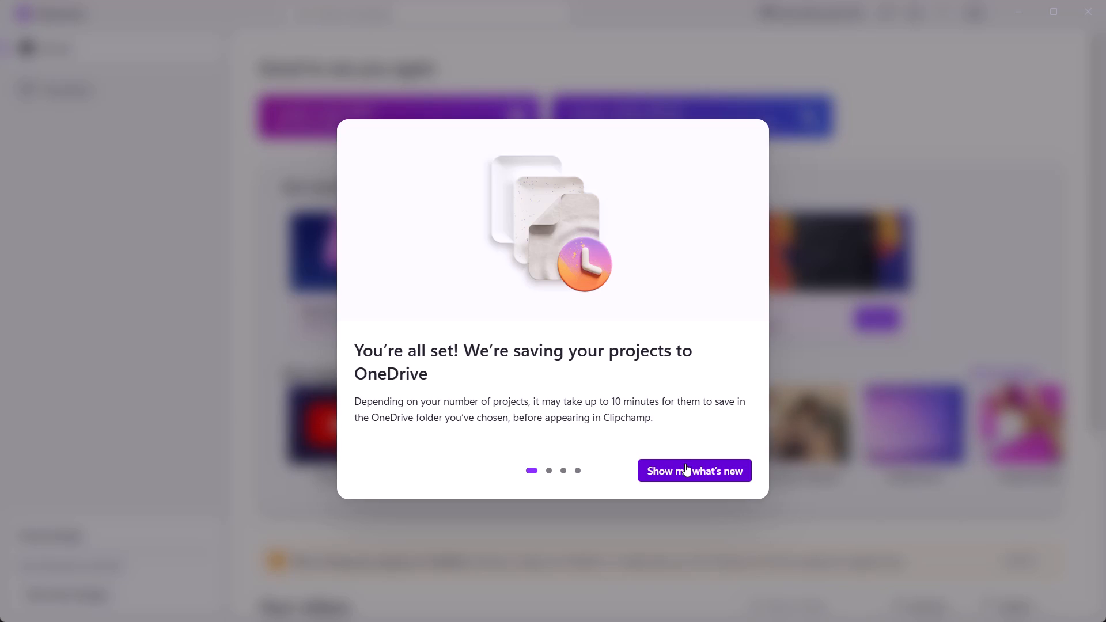
pyautogui.click(679, 472)
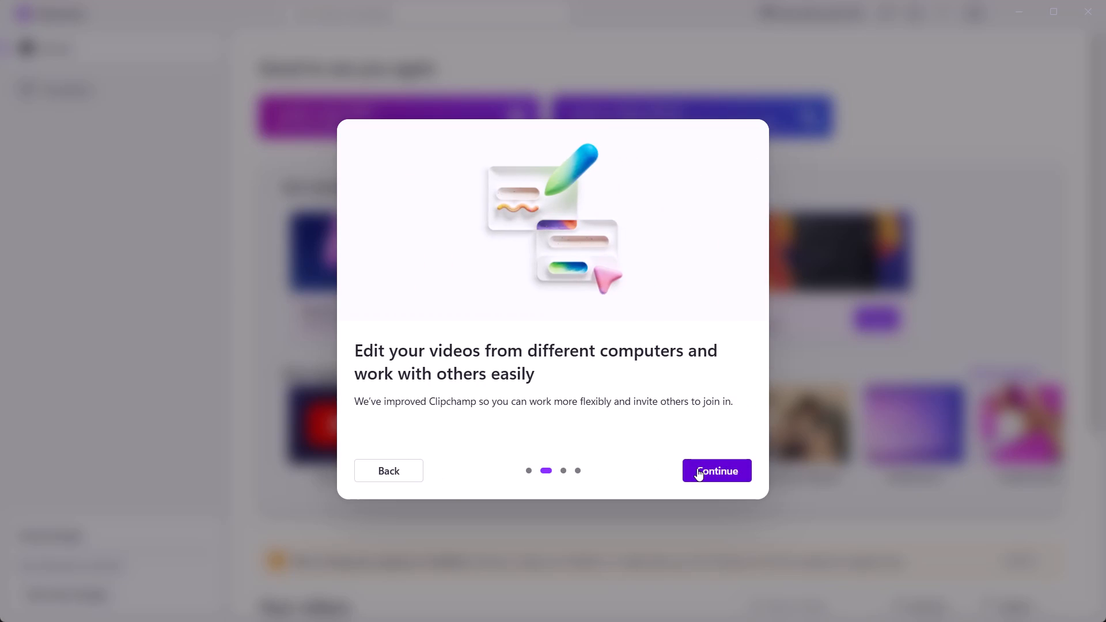
# Finish the remaining what's-new introduction pages and go to the home page.
pyautogui.tripleClick(697, 468)
pyautogui.doubleClick(697, 468)
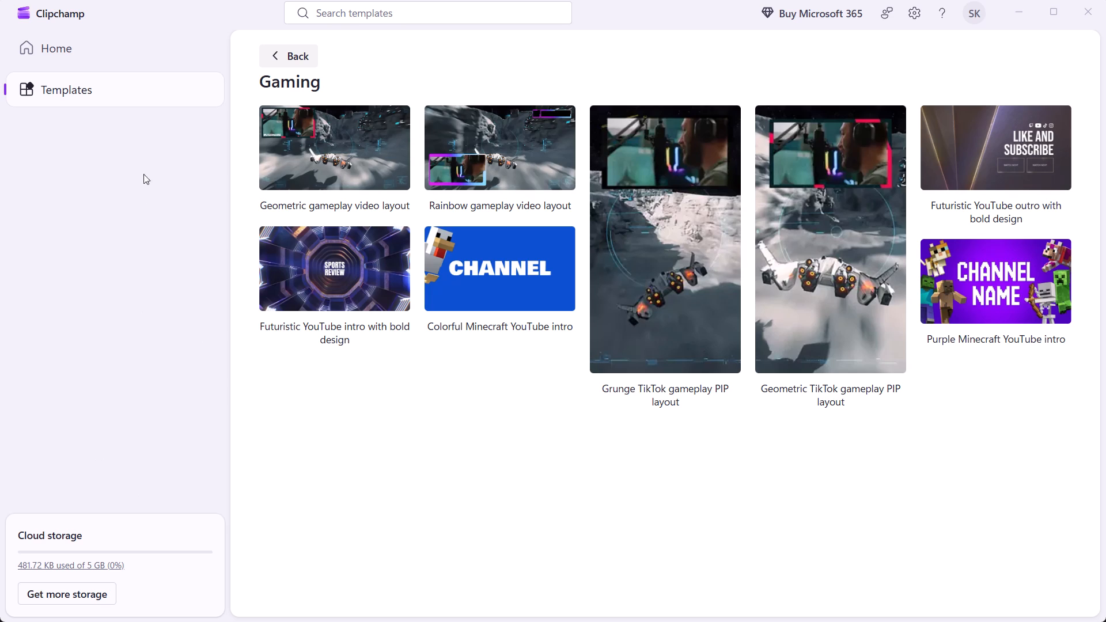
pyautogui.click(127, 57)
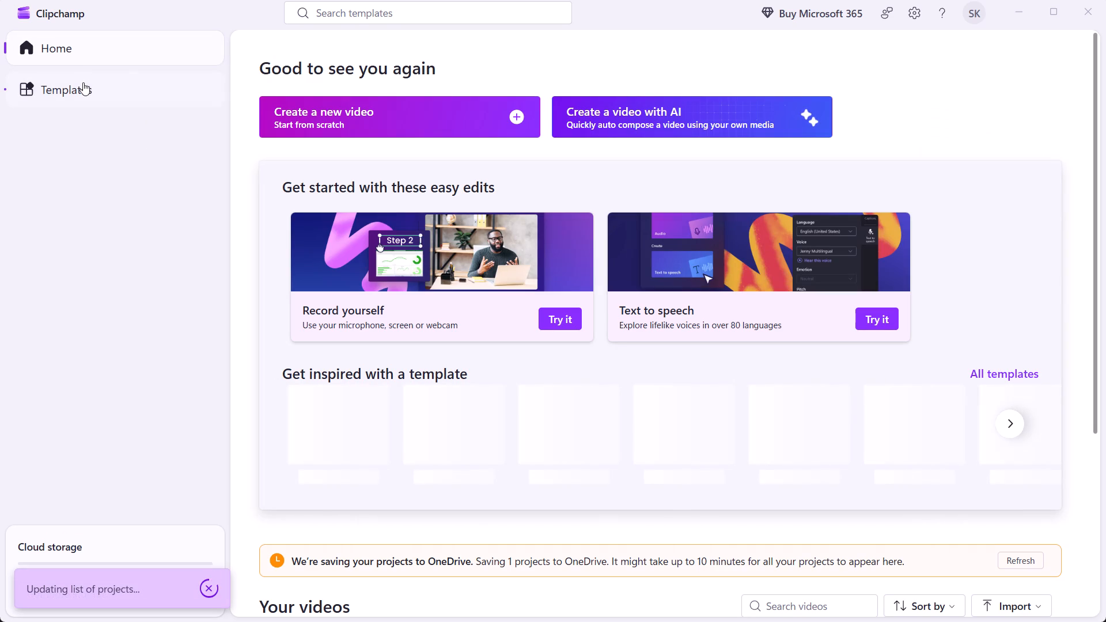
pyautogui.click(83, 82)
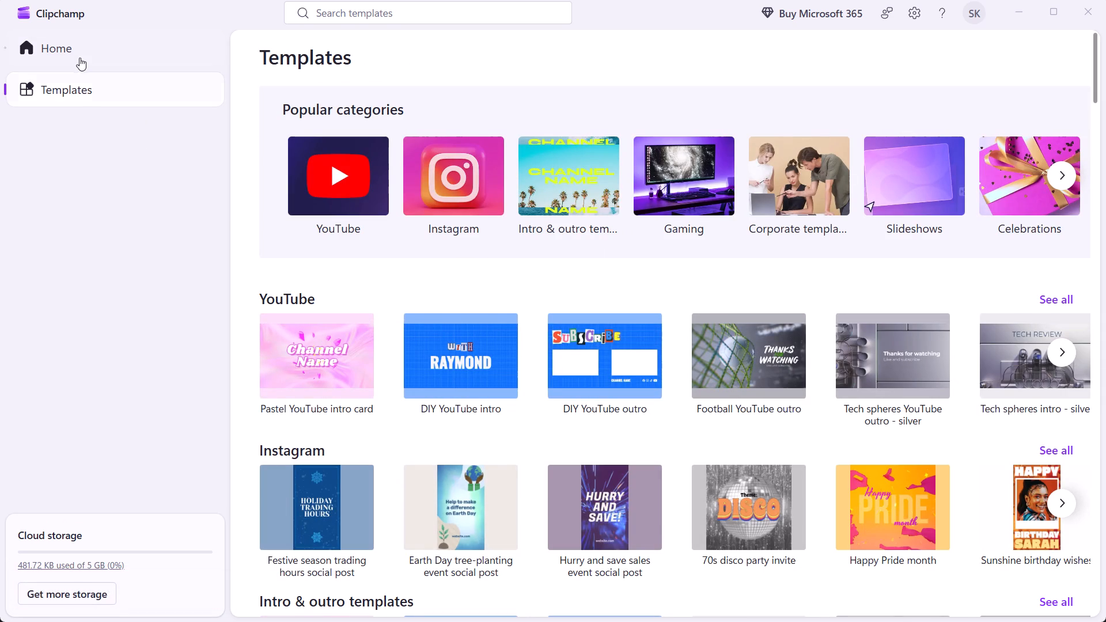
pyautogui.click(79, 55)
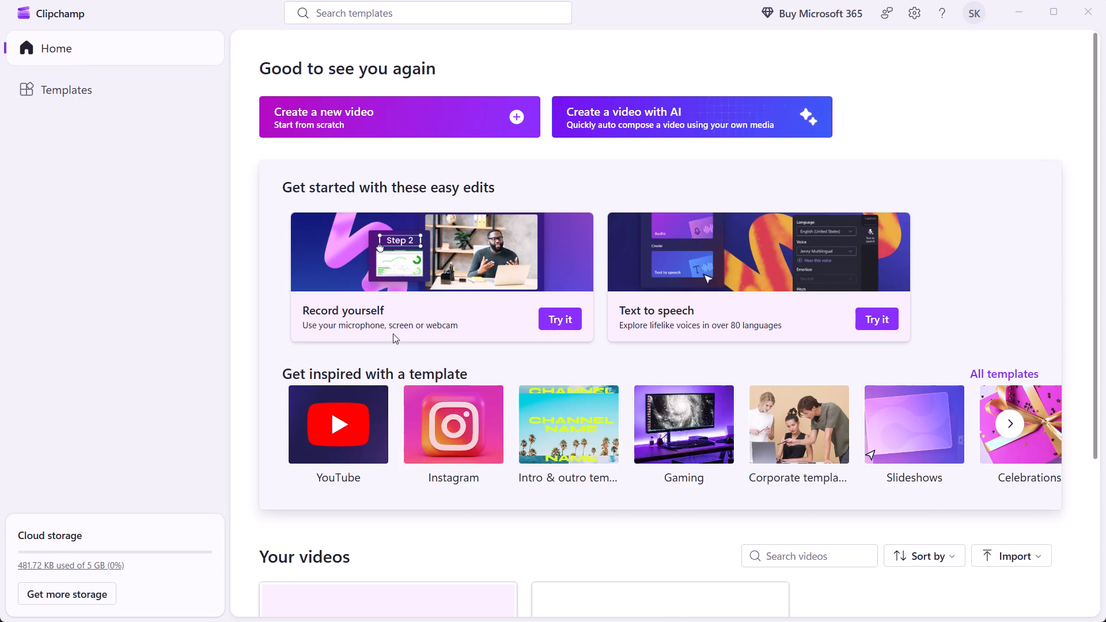
# Create a new video project from the Your videos section of the home page.
pyautogui.scroll(-3, 422, 571)
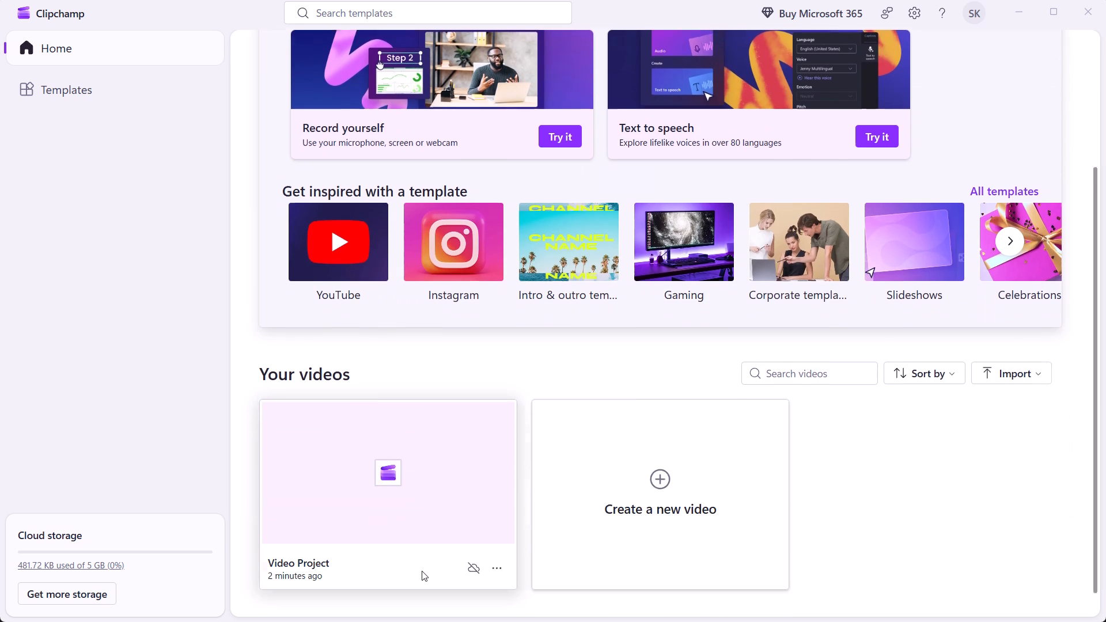
pyautogui.scroll(-2, 422, 571)
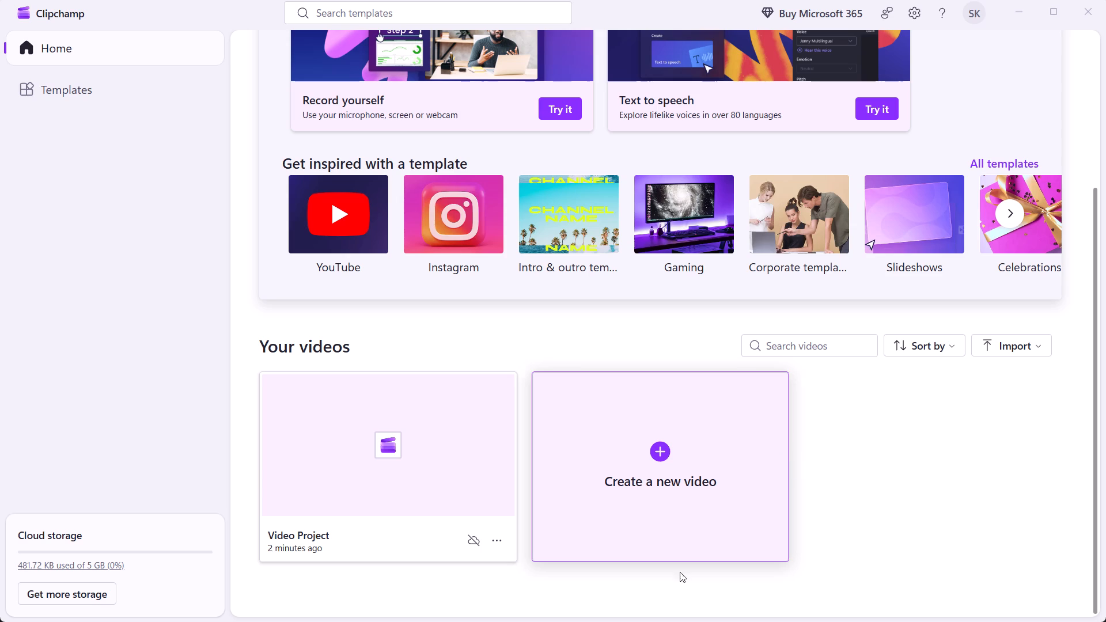
pyautogui.click(660, 461)
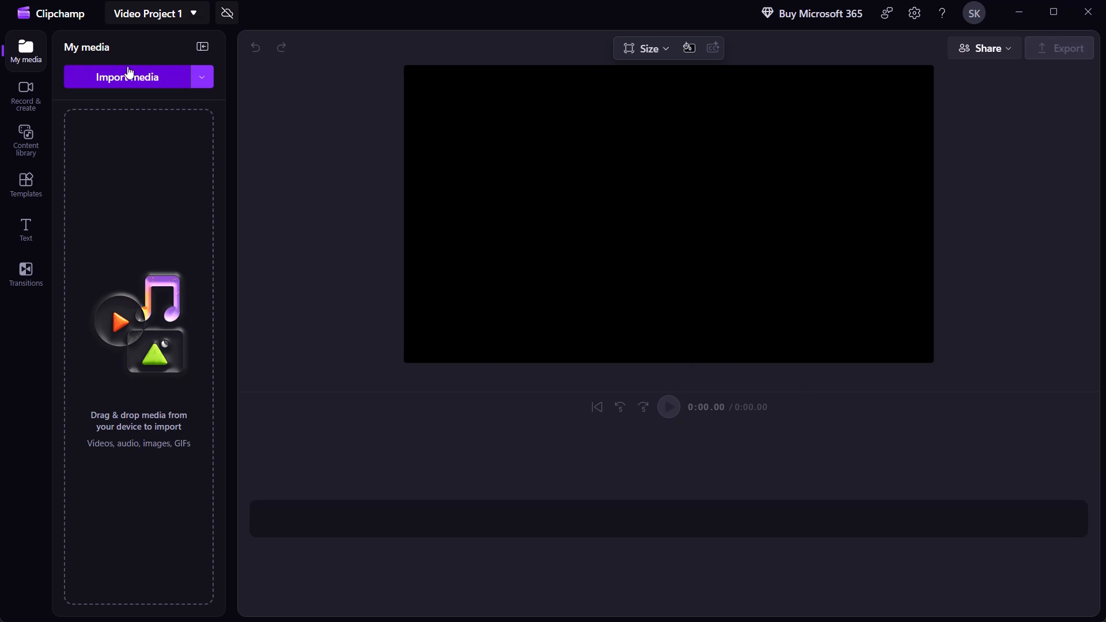
# Import the Assignment5 video from the Videos folder into the project's media.
pyautogui.click(115, 80)
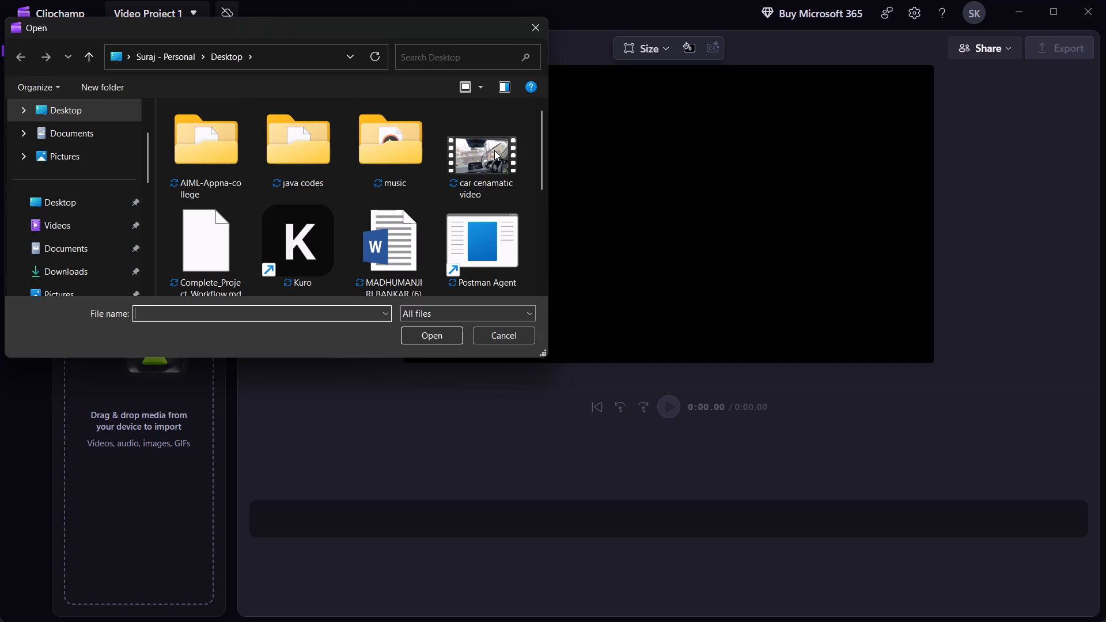
pyautogui.click(59, 264)
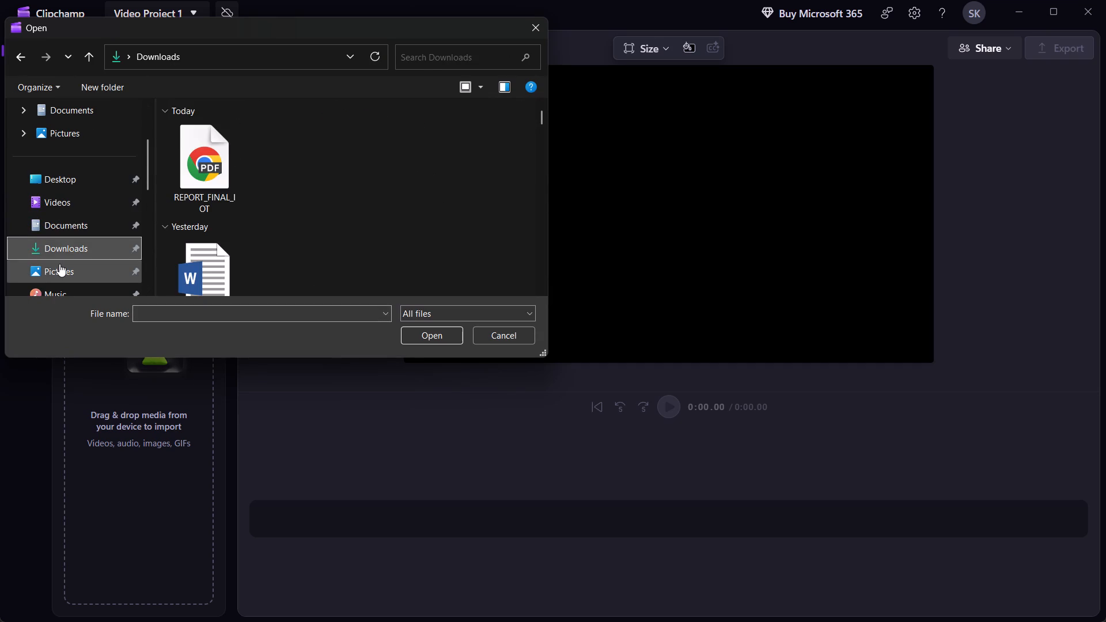
pyautogui.click(67, 204)
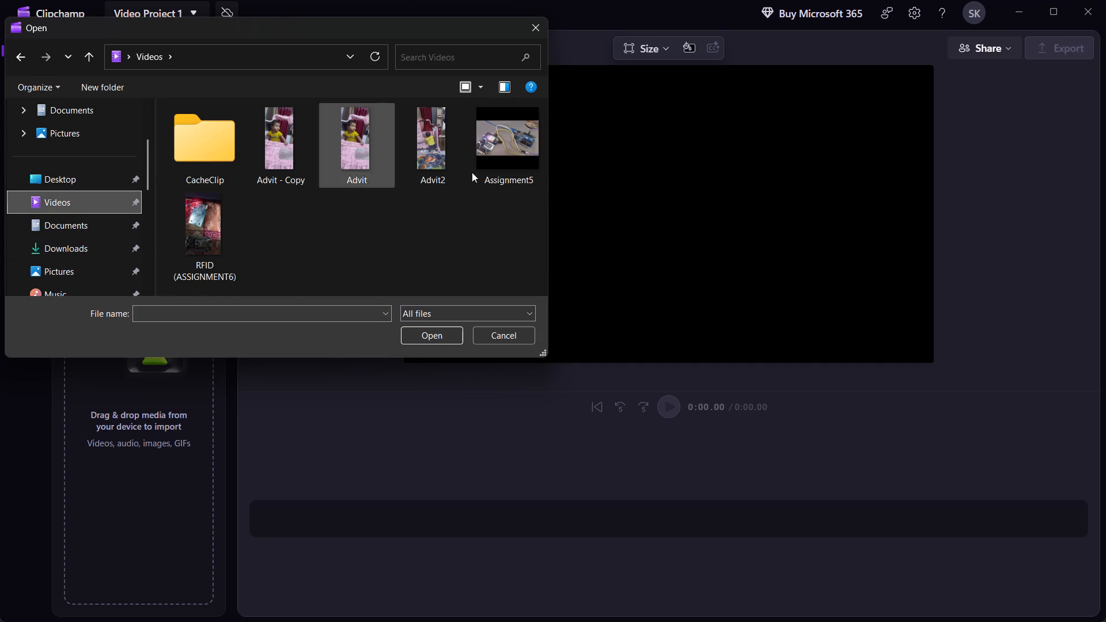
pyautogui.click(513, 161)
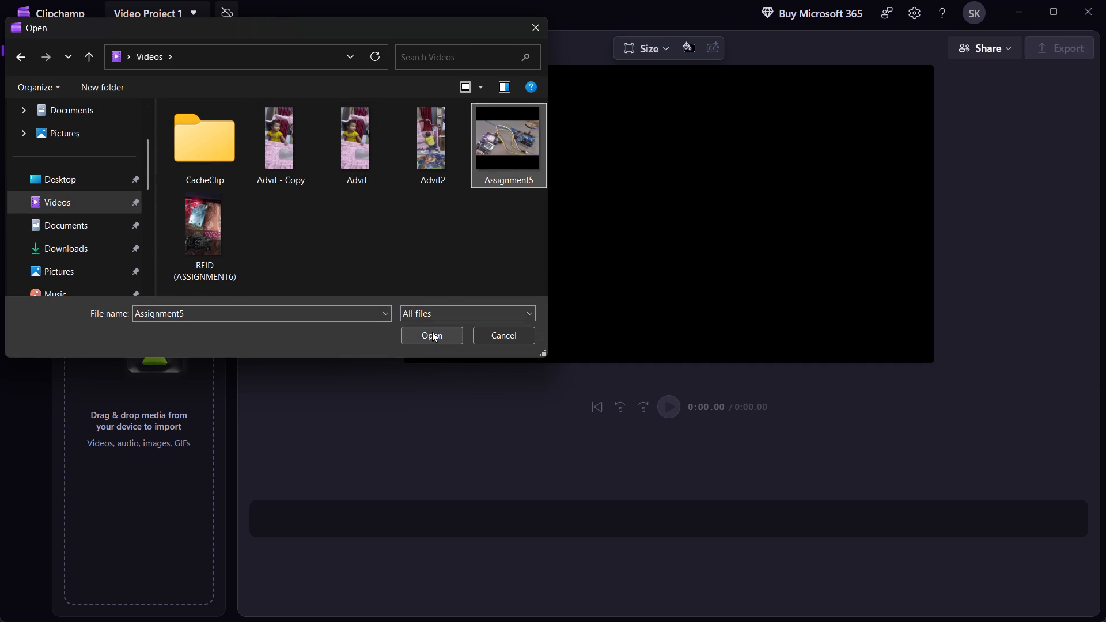
pyautogui.click(432, 332)
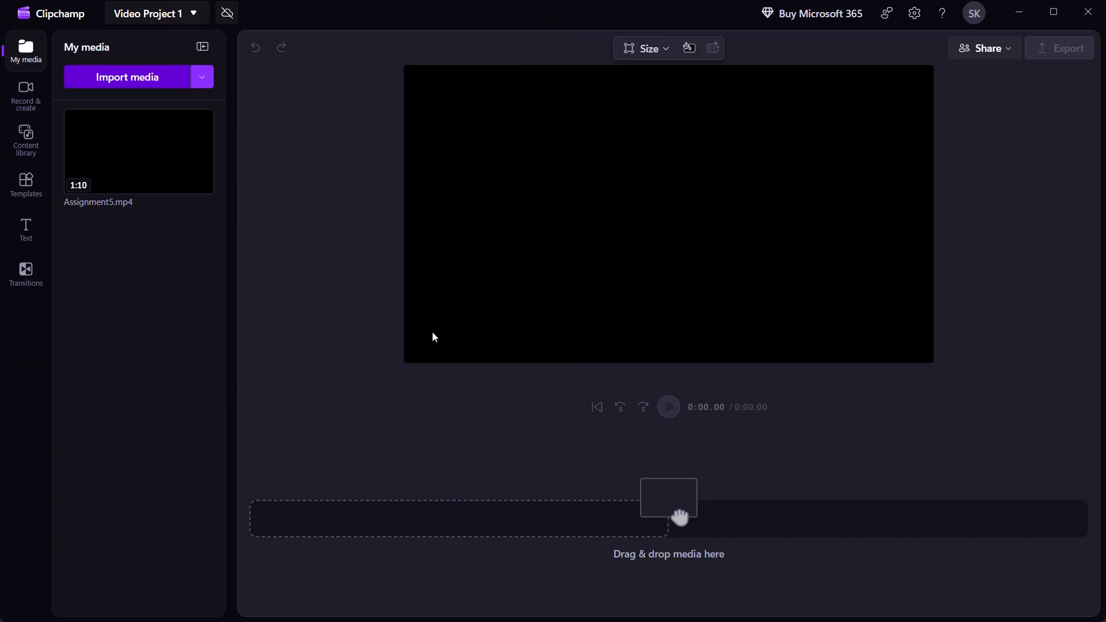
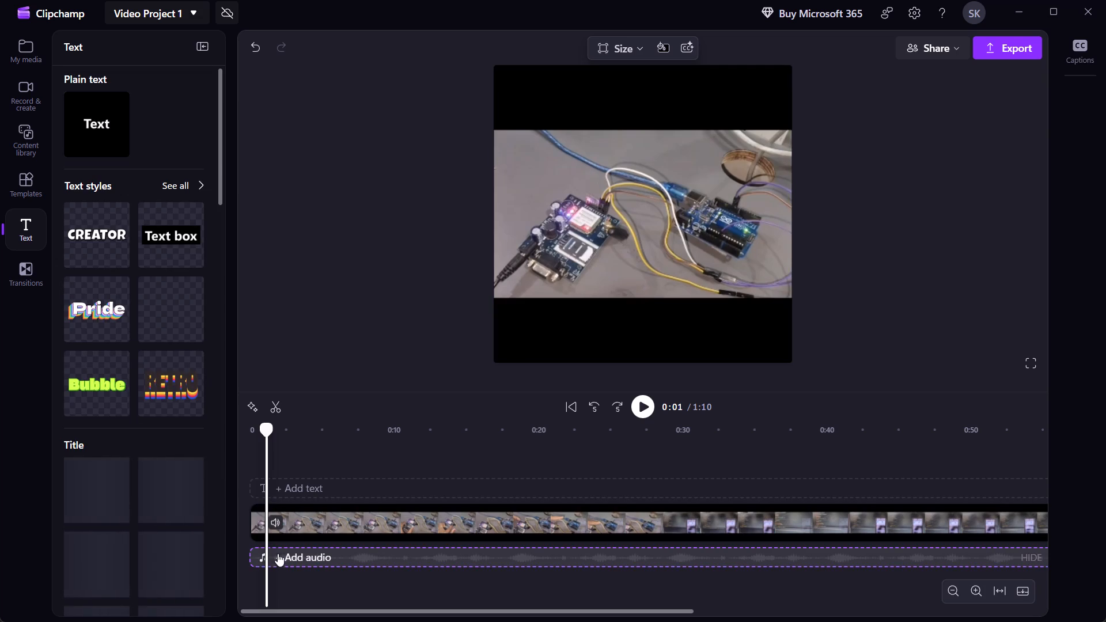
# Browse the content library from the timeline's audio track, and widen it from audio to all content types.
pyautogui.click(278, 556)
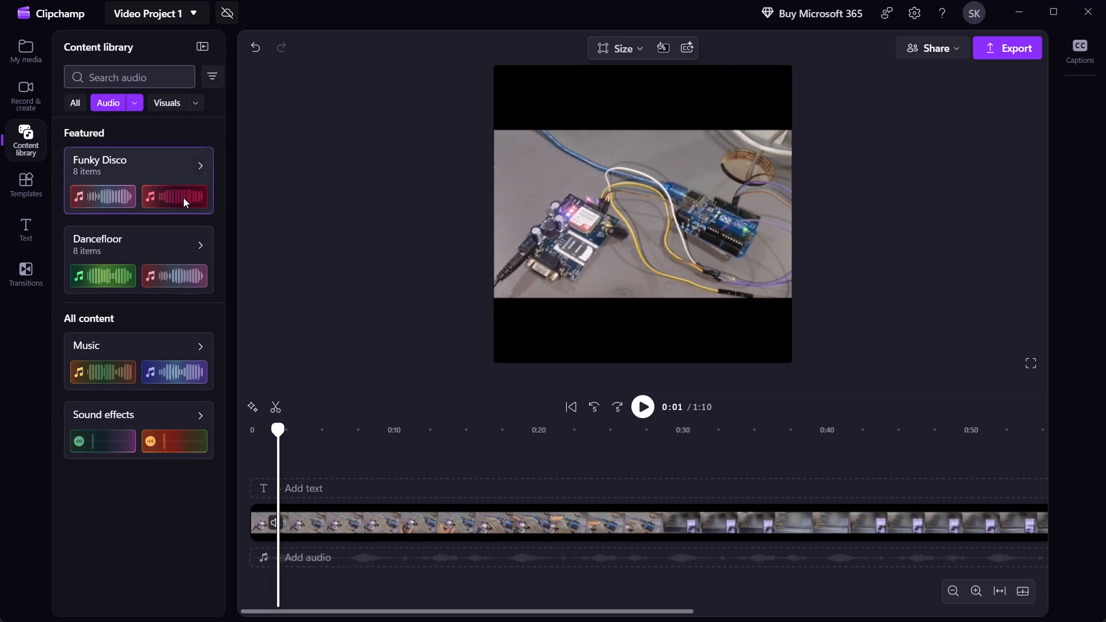
pyautogui.click(73, 100)
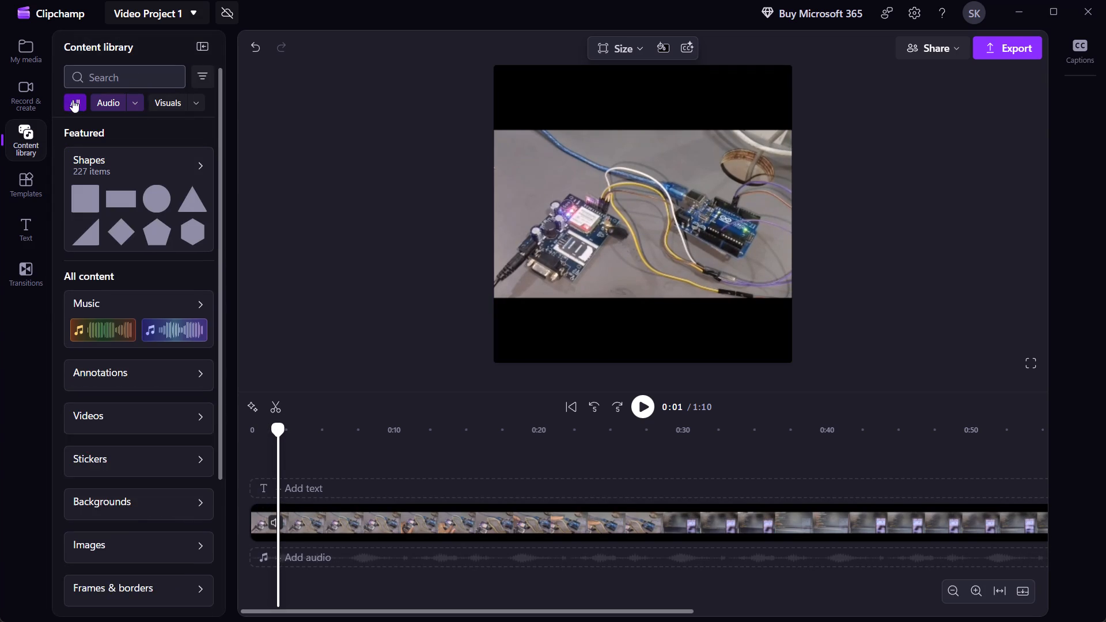
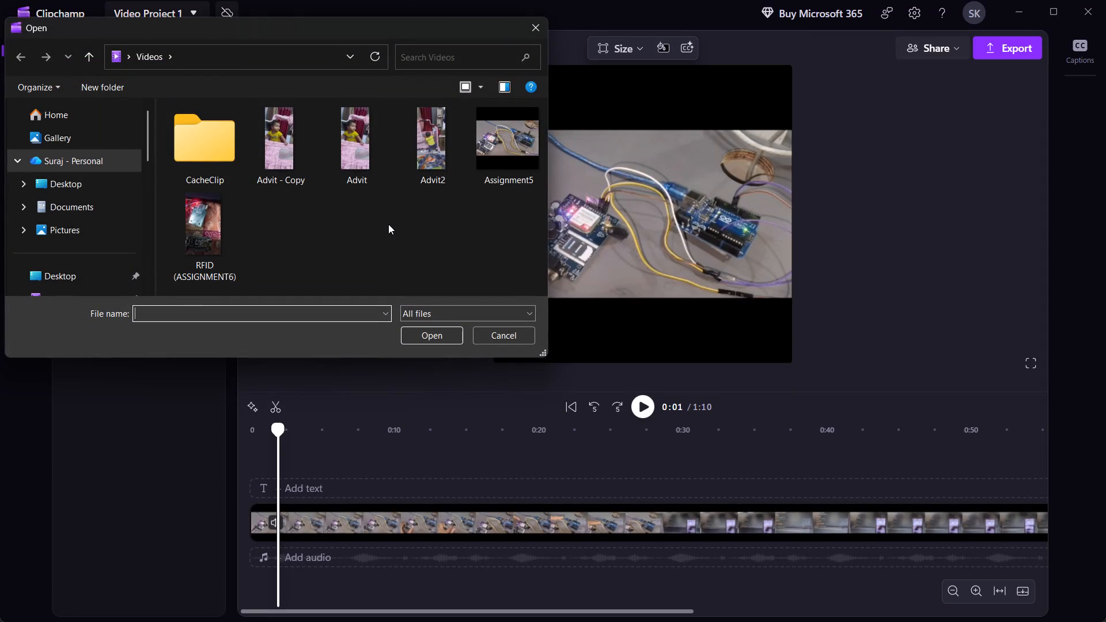
# Dismiss the file selection dialog without importing another media file.
pyautogui.click(541, 31)
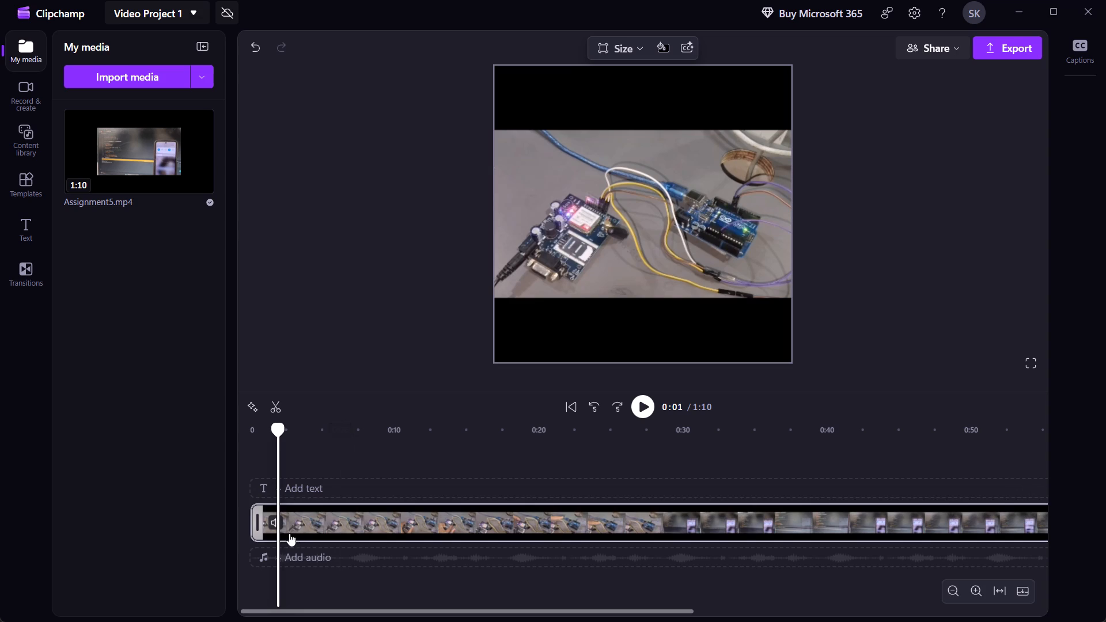
# Open the content library's audio collection for the empty audio track below the Assignment5 clip.
pyautogui.click(267, 551)
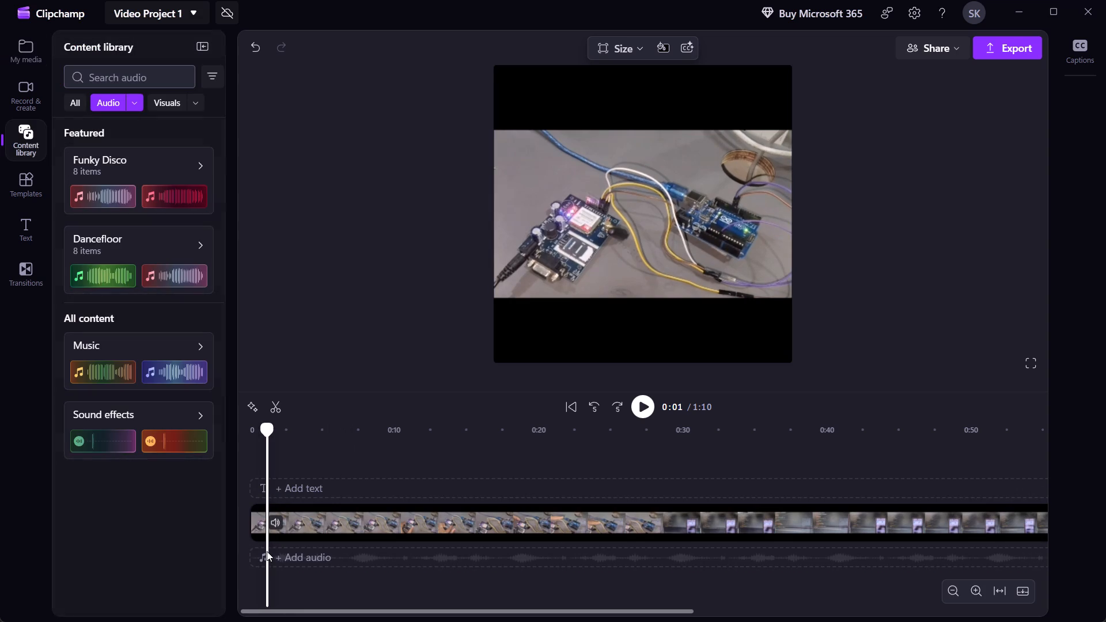
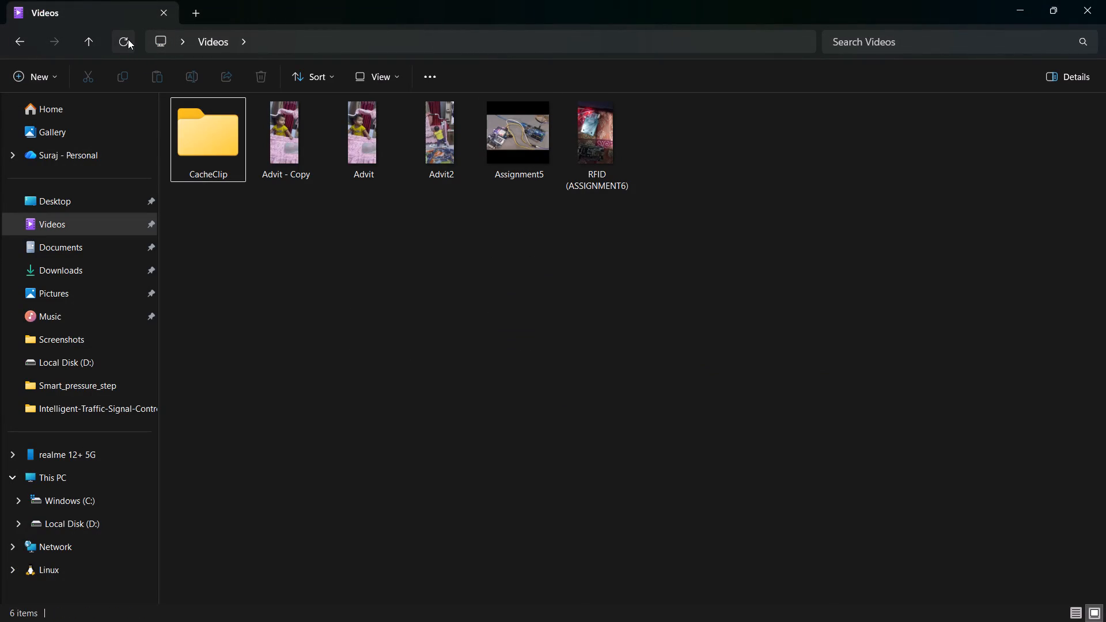
# Look through the Documents and Downloads folders in File Explorer, refreshing the Downloads listing and returning to Documents.
pyautogui.click(73, 257)
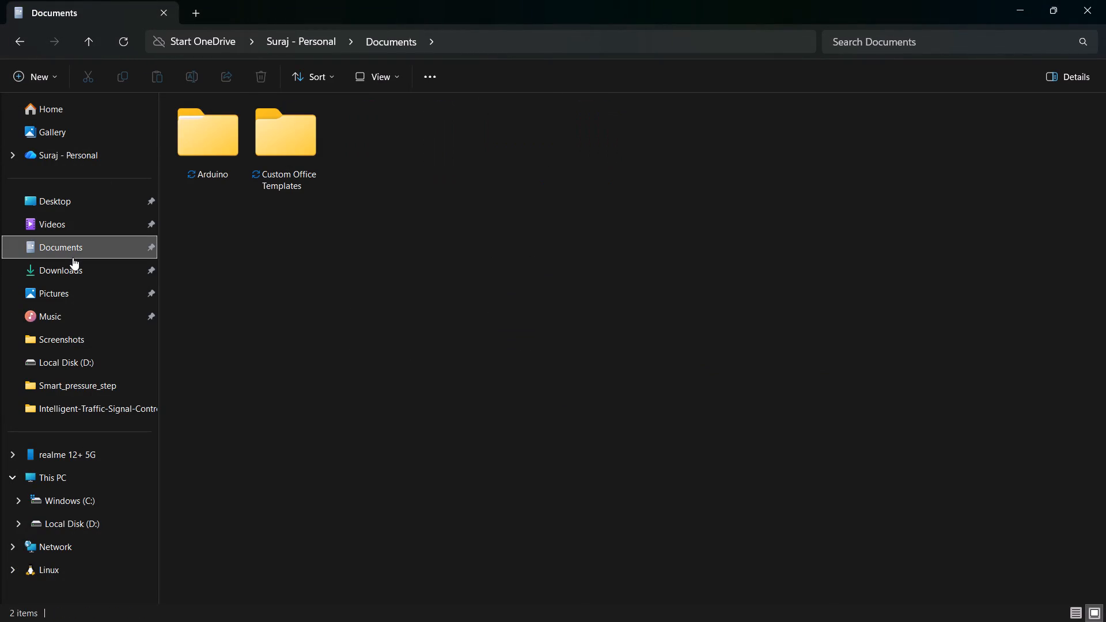
pyautogui.click(70, 272)
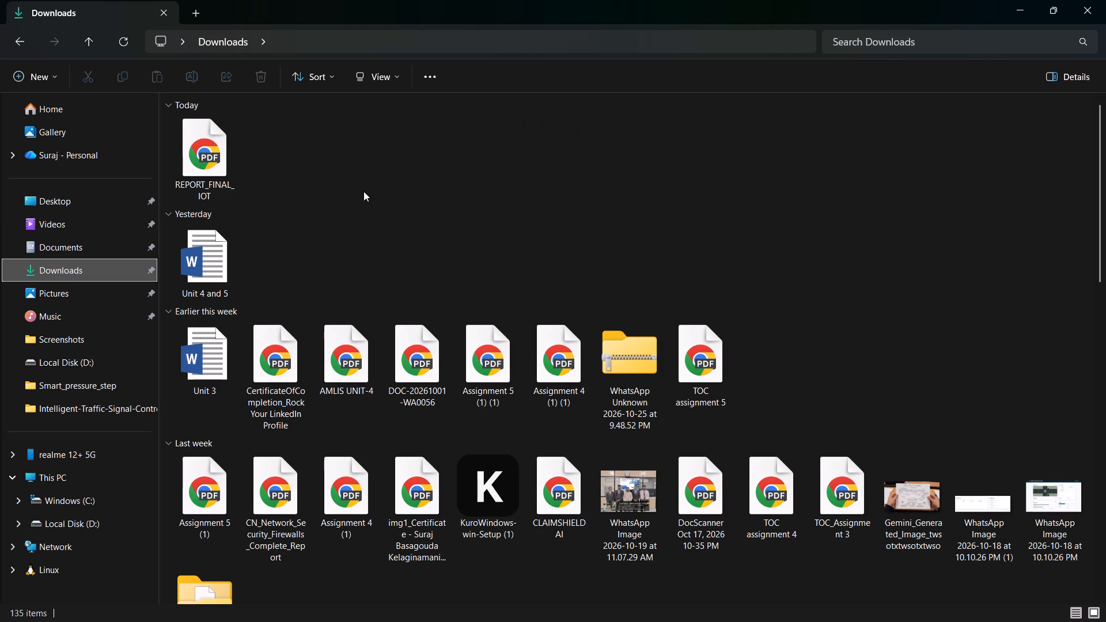
pyautogui.click(131, 37)
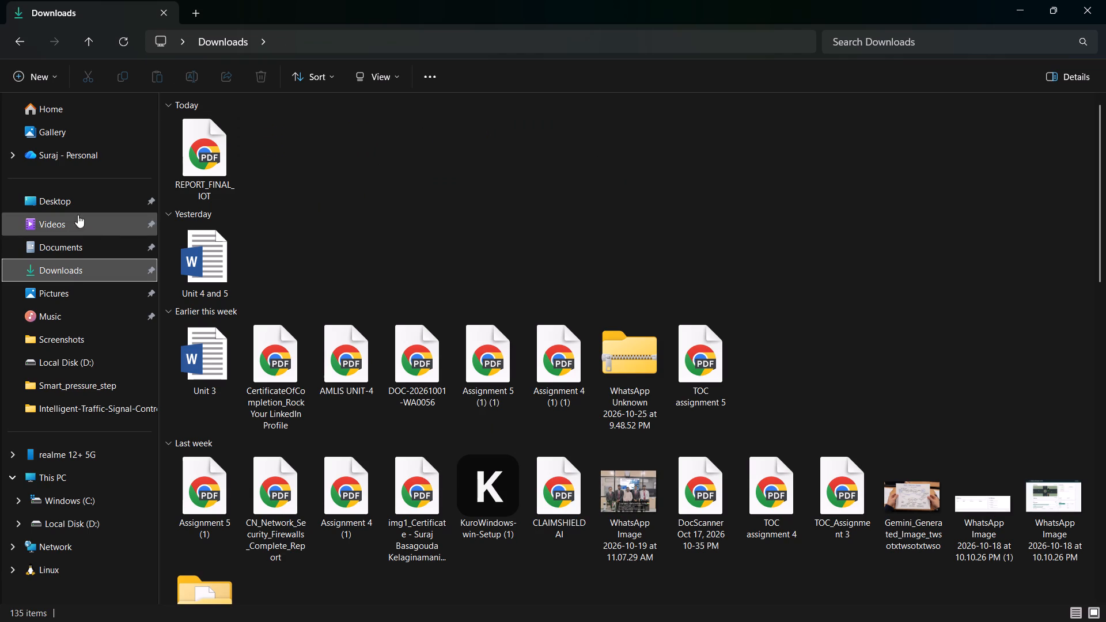
pyautogui.click(70, 249)
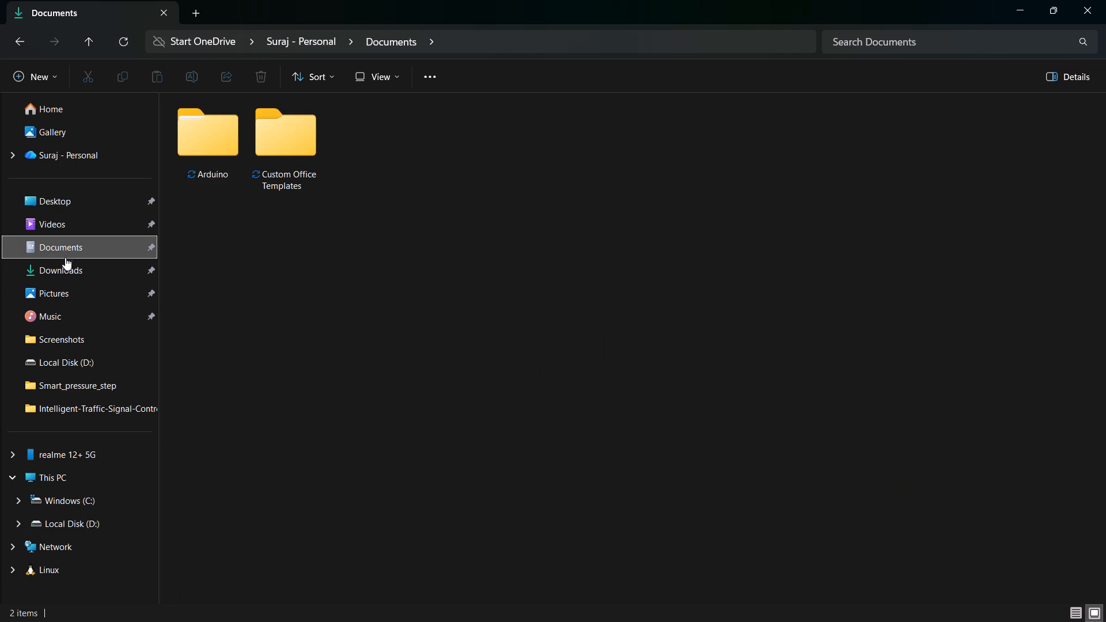
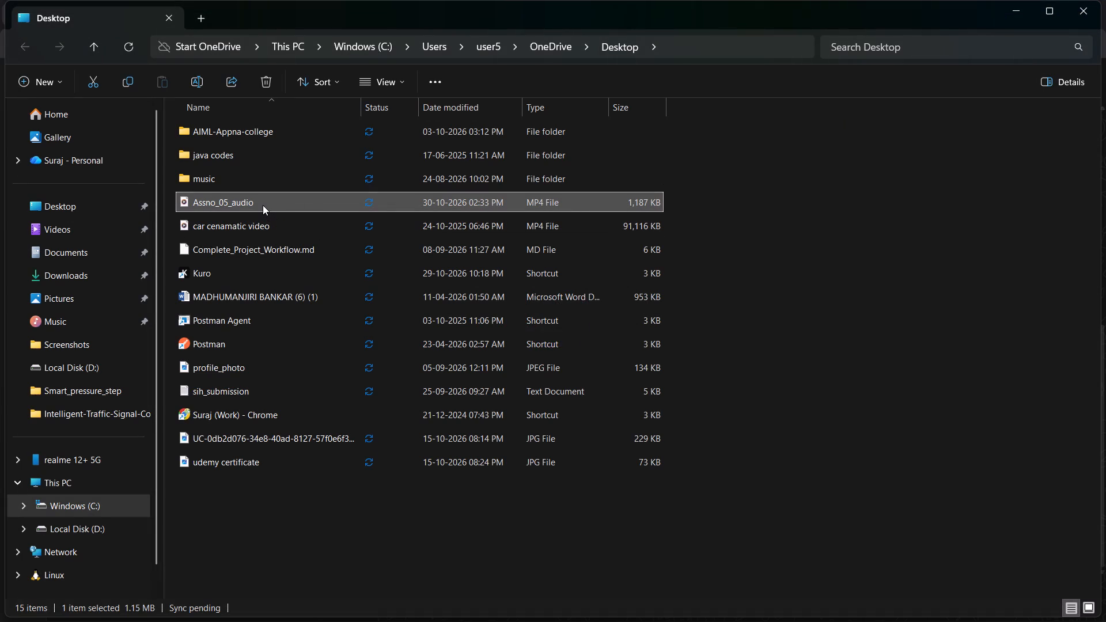
# Copy the Assno_05_audio file from the Desktop folder and paste it into the Clipchamp project.
pyautogui.rightClick(263, 205)
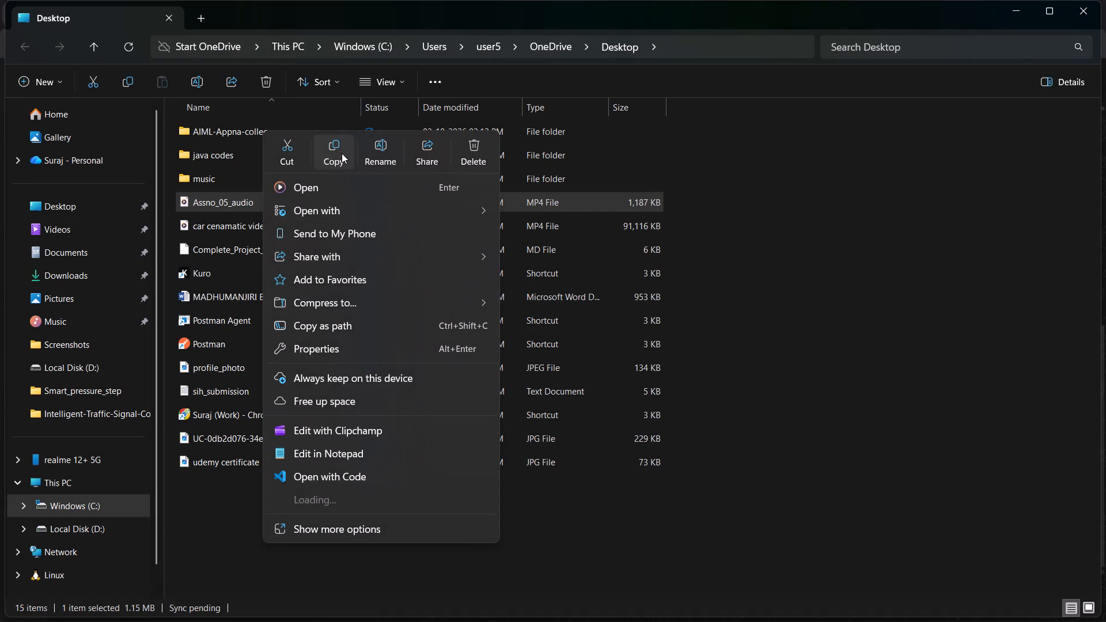
pyautogui.click(339, 151)
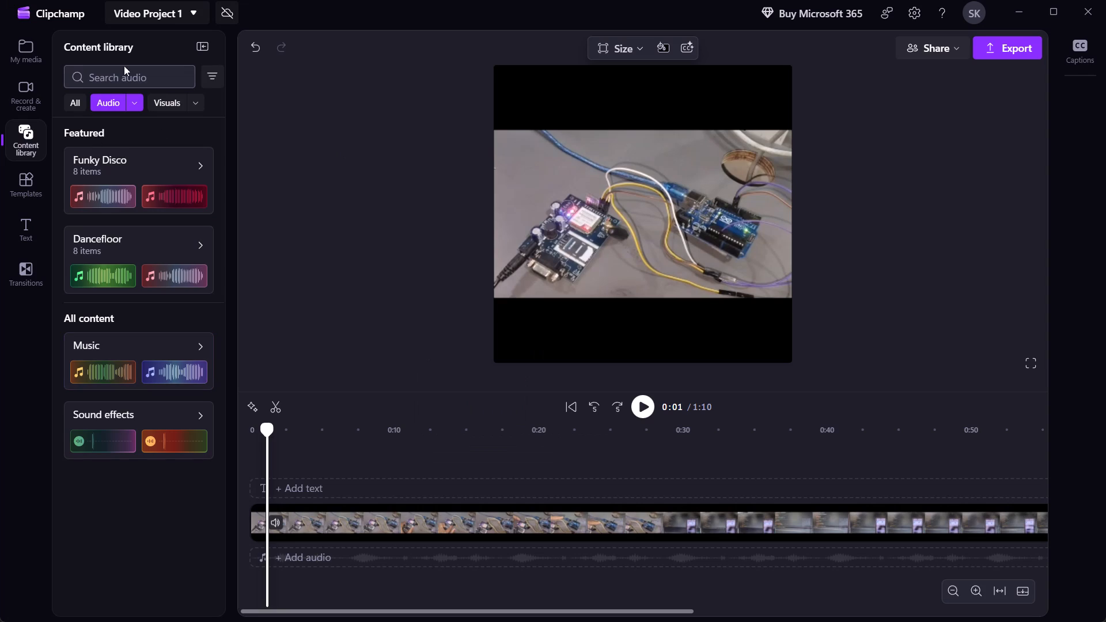
pyautogui.click(82, 536)
pyautogui.hotkey('ctrl', 'v')
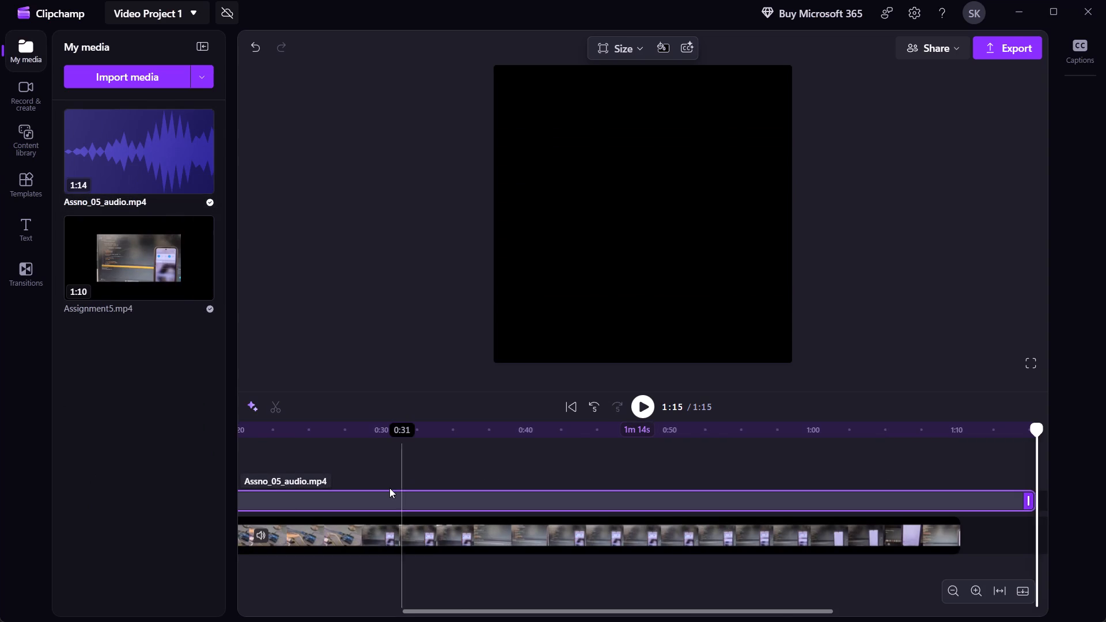
# Move the Assno_05_audio clip on the timeline so that it starts at 0.
pyautogui.hscroll(9, 389, 488)
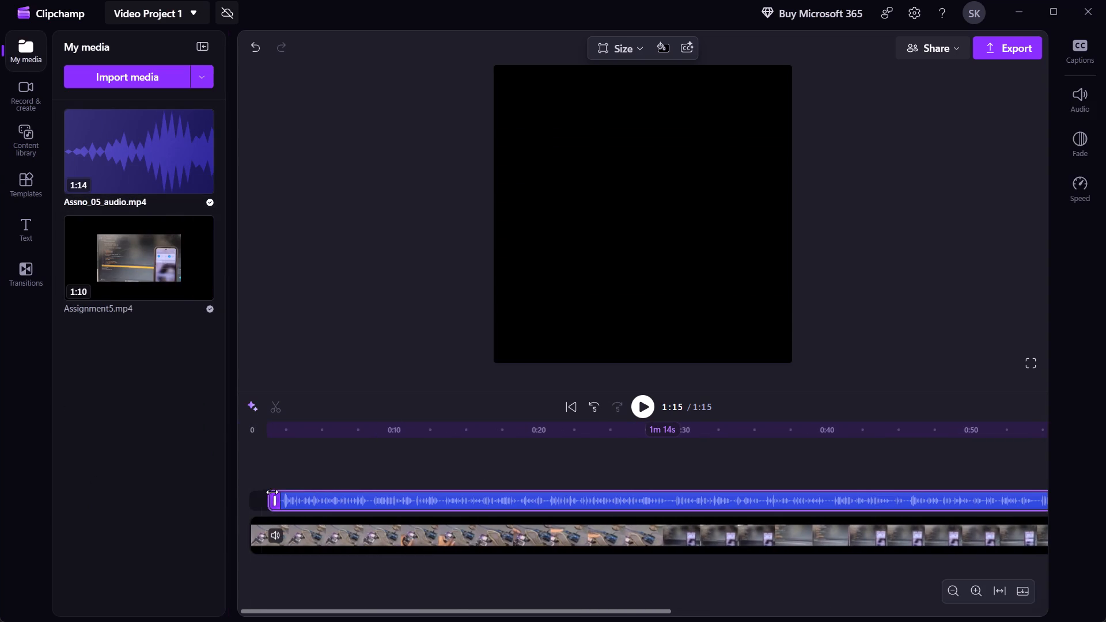
pyautogui.moveTo(272, 493); pyautogui.dragTo(244, 502)
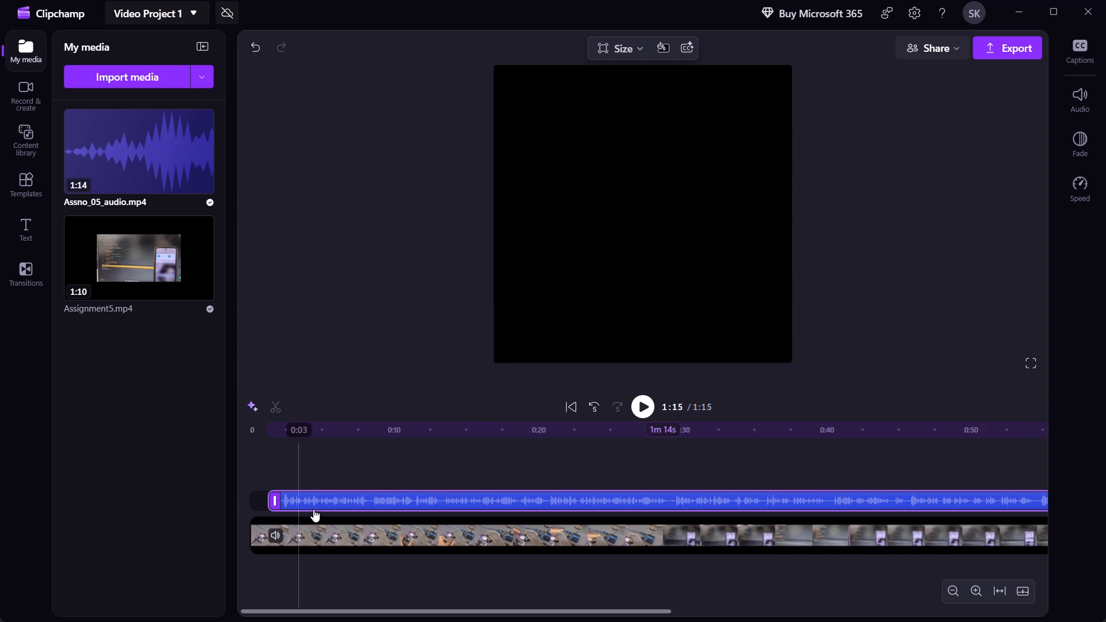
pyautogui.moveTo(316, 503); pyautogui.dragTo(277, 501)
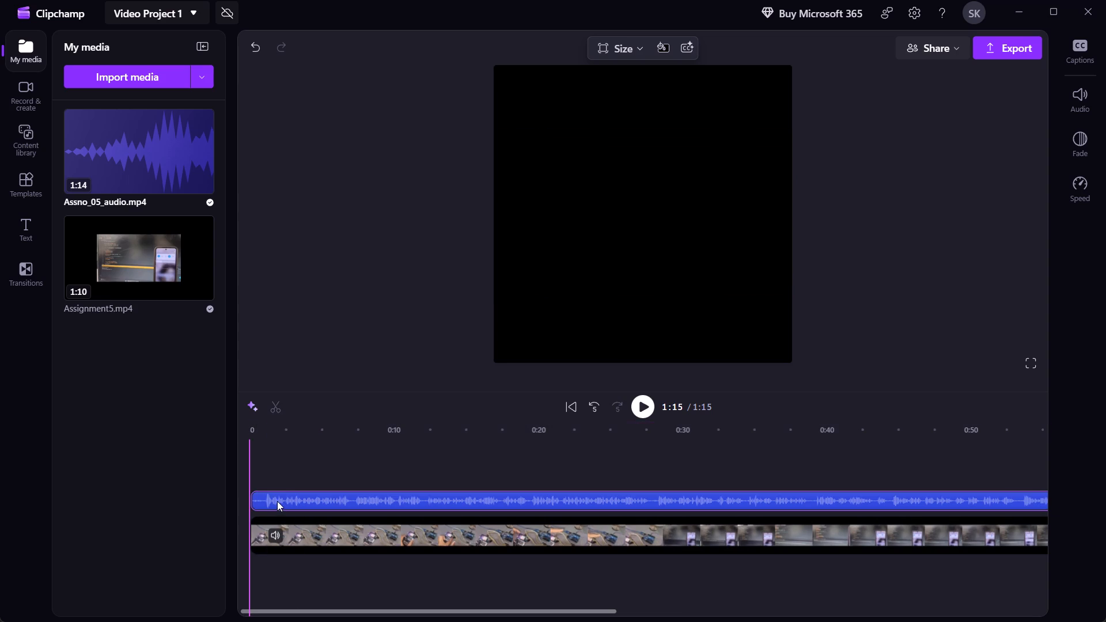
# Play the timeline from the start and mute the Assignment5 clip's own sound.
pyautogui.hscroll(2, 277, 501)
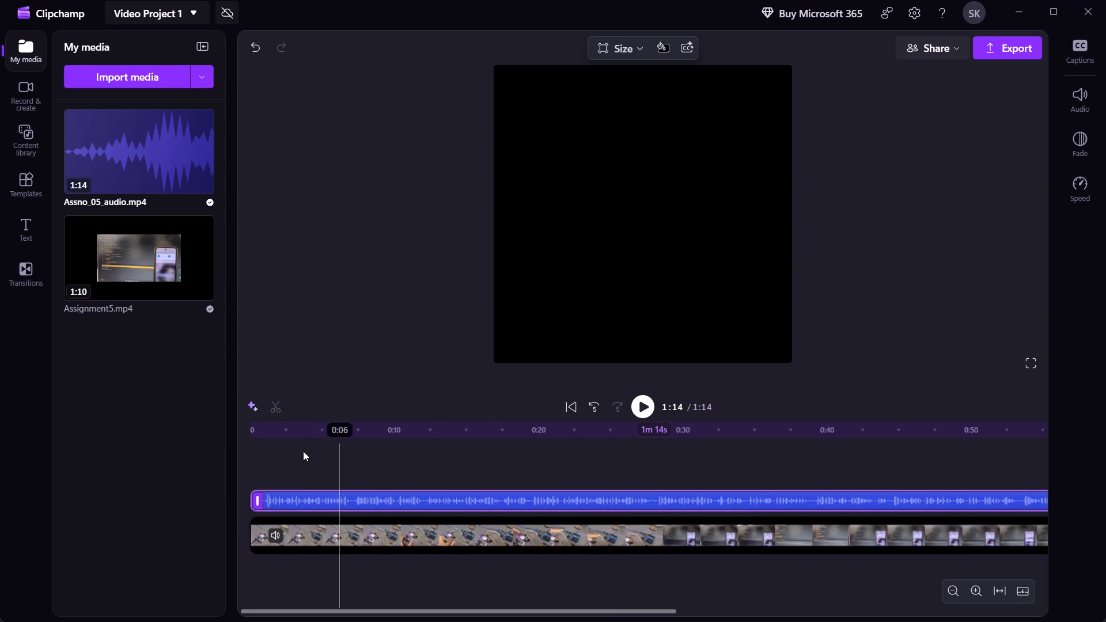
pyautogui.click(638, 404)
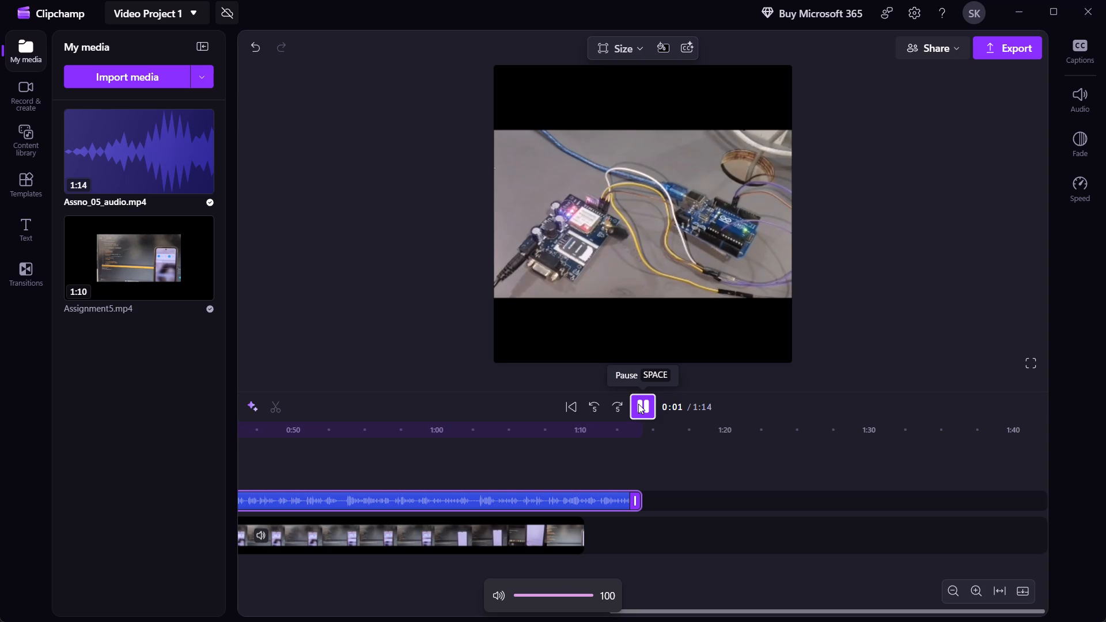
pyautogui.hscroll(4, 638, 404)
pyautogui.hscroll(4, 494, 479)
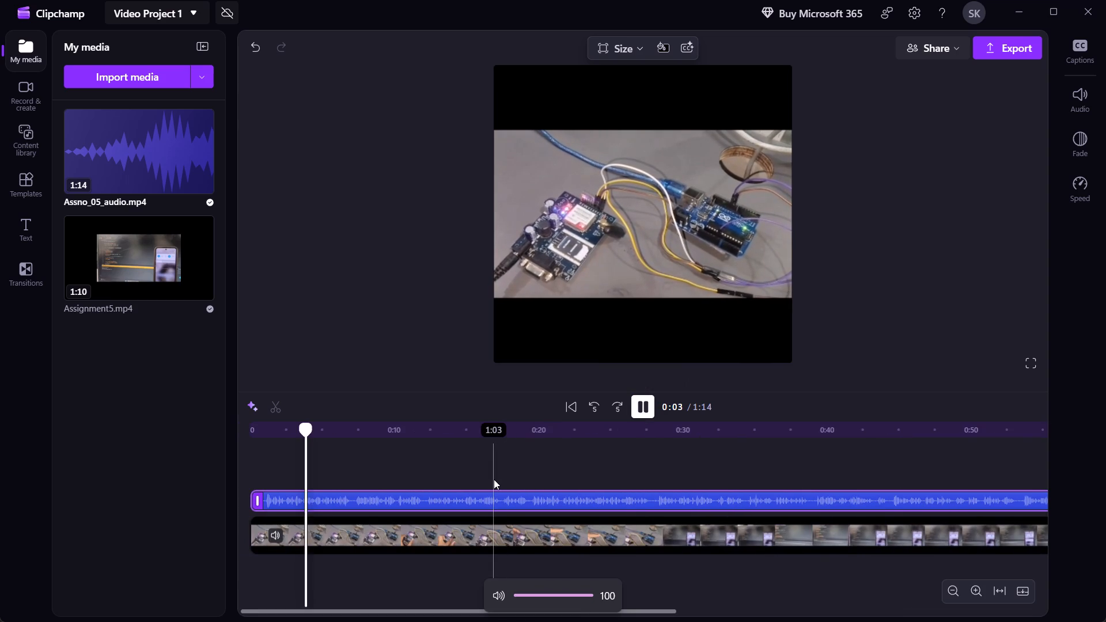
pyautogui.hscroll(3, 494, 479)
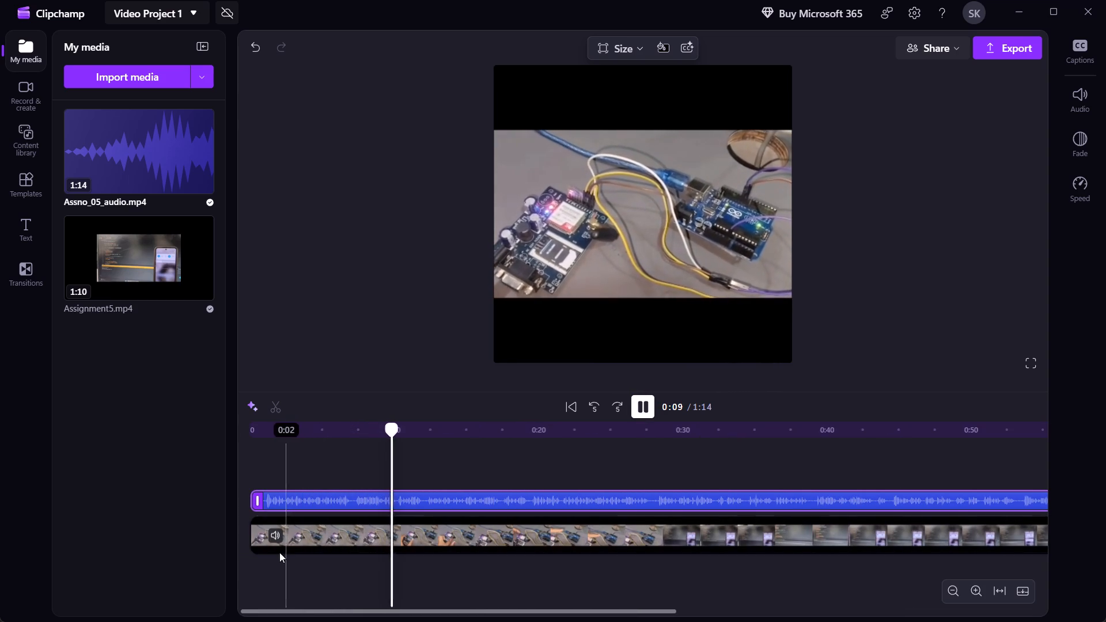
pyautogui.click(273, 532)
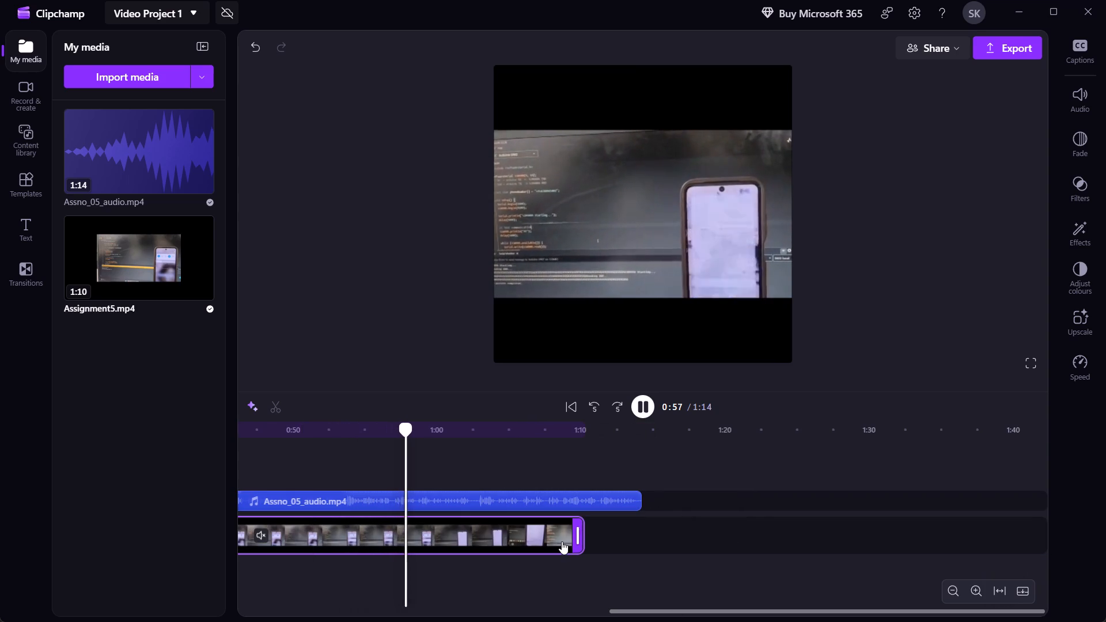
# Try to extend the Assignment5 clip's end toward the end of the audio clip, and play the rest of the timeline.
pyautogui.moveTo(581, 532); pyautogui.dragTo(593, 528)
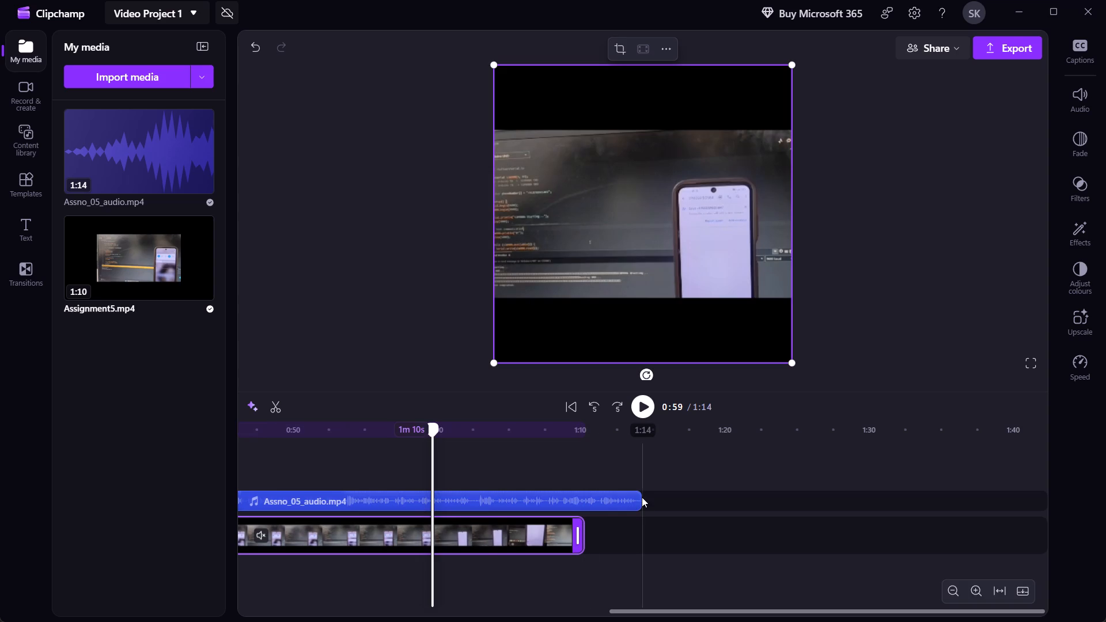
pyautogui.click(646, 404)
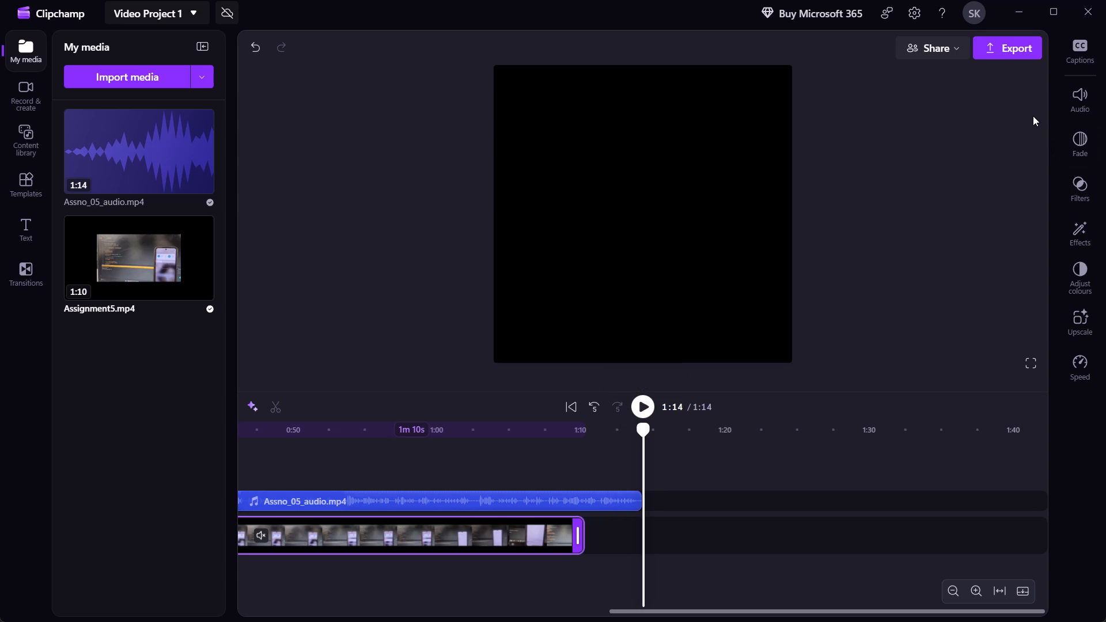
# Start a video export and replace the file name with Ass_no_05.
pyautogui.click(1003, 47)
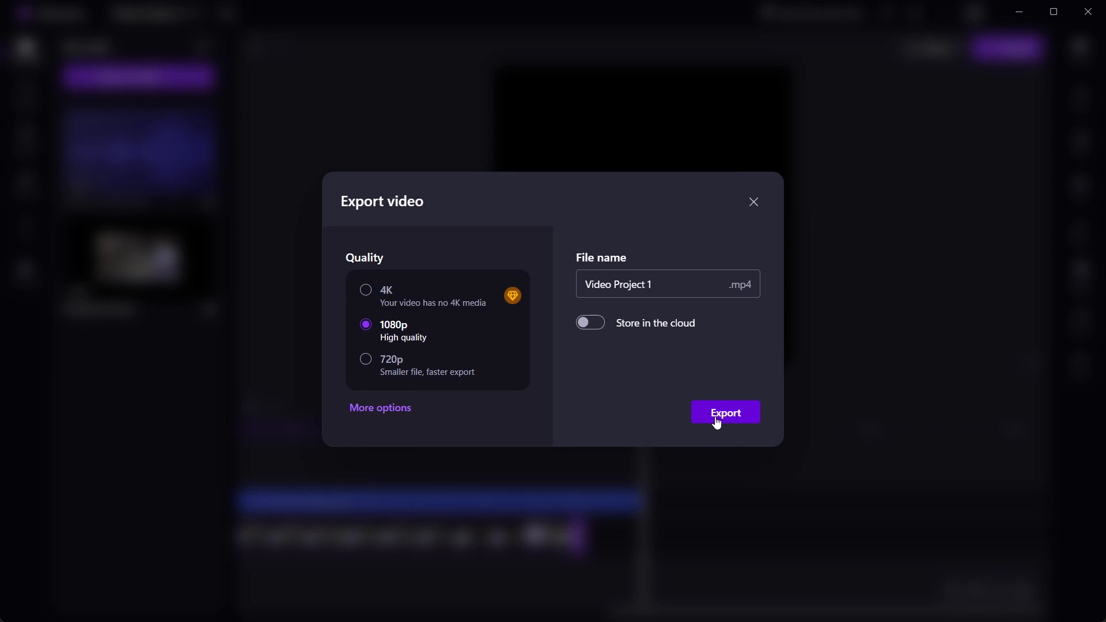
pyautogui.click(661, 278)
pyautogui.moveTo(661, 278); pyautogui.dragTo(560, 289)
pyautogui.press('BackSpace')
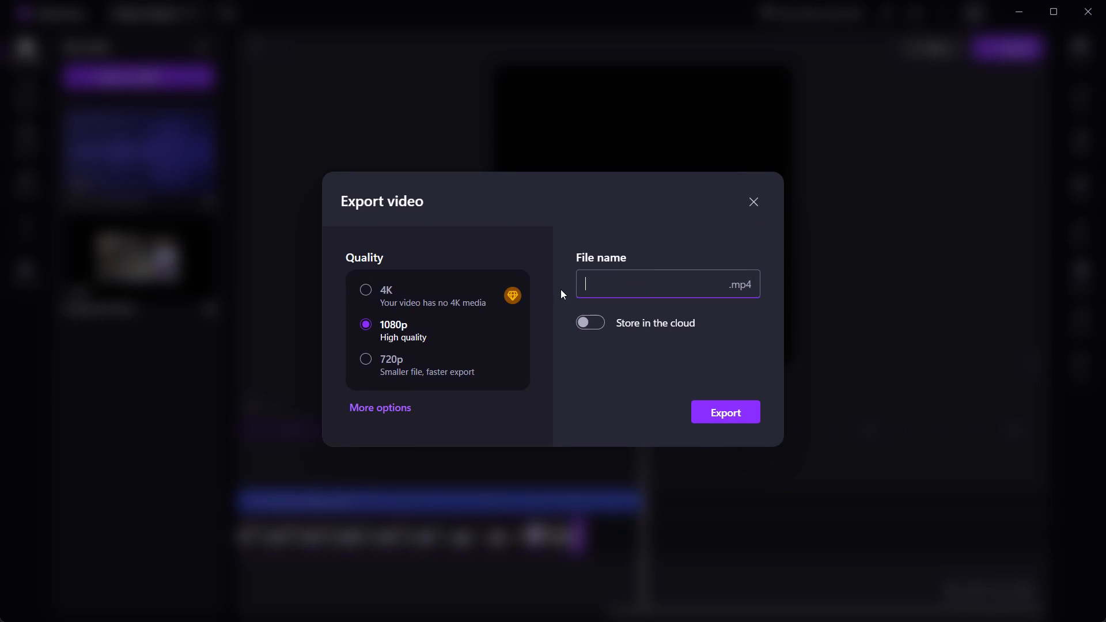
pyautogui.press('a')
pyautogui.write('ss')
pyautogui.write('_no_05')
pyautogui.press('space')
pyautogui.press('BackSpace')
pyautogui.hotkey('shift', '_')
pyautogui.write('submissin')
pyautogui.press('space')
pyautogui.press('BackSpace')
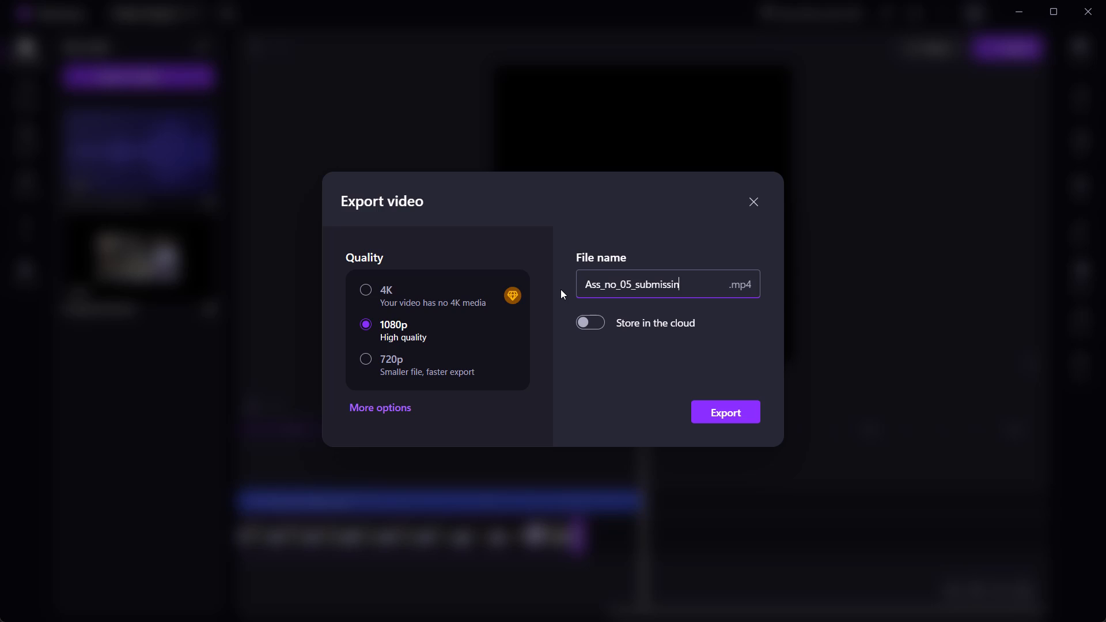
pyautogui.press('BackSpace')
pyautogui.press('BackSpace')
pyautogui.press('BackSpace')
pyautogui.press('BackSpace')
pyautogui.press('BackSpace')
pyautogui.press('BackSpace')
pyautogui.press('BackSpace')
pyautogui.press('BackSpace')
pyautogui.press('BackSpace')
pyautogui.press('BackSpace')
# Insert "fainal_" before the number in the export file name, making it Ass_no_fainal_05.
pyautogui.press('Left')
pyautogui.press('Left')
pyautogui.press('Left')
pyautogui.press('Right')
pyautogui.press('BackSpace')
pyautogui.press('space')
pyautogui.press('BackSpace')
pyautogui.hotkey('shift', '_')
pyautogui.write('fainlae')
pyautogui.press('BackSpace')
pyautogui.press('BackSpace')
pyautogui.press('BackSpace')
pyautogui.press('BackSpace')
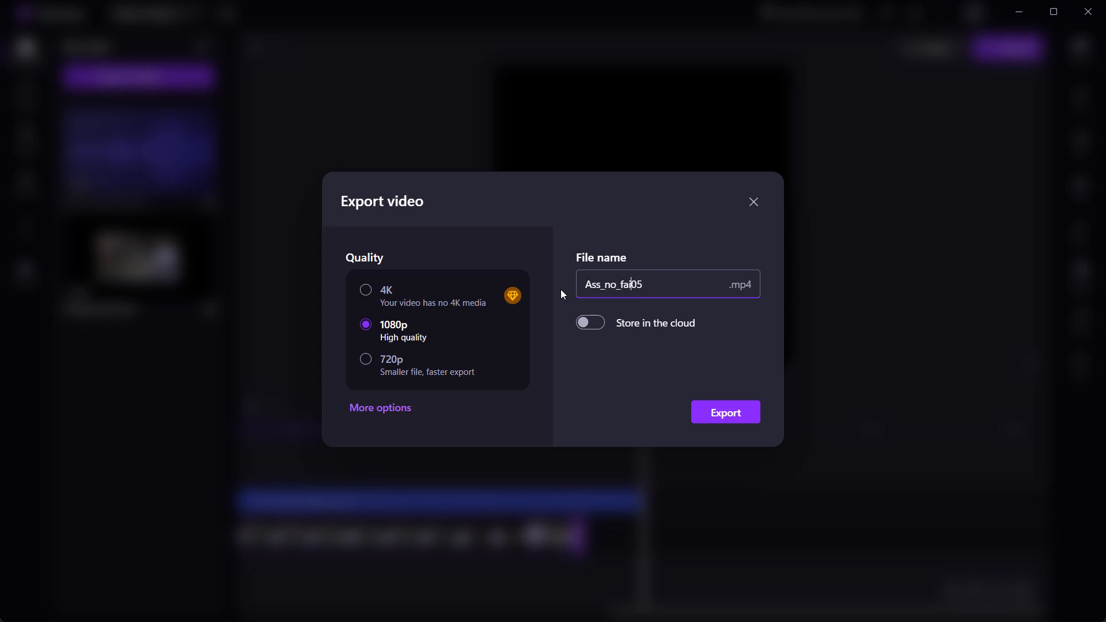
pyautogui.press('BackSpace')
pyautogui.write('inal')
pyautogui.press('space')
pyautogui.press('BackSpace')
pyautogui.hotkey('shift', '_')
pyautogui.press('Right')
pyautogui.press('Right')
pyautogui.press('Right')
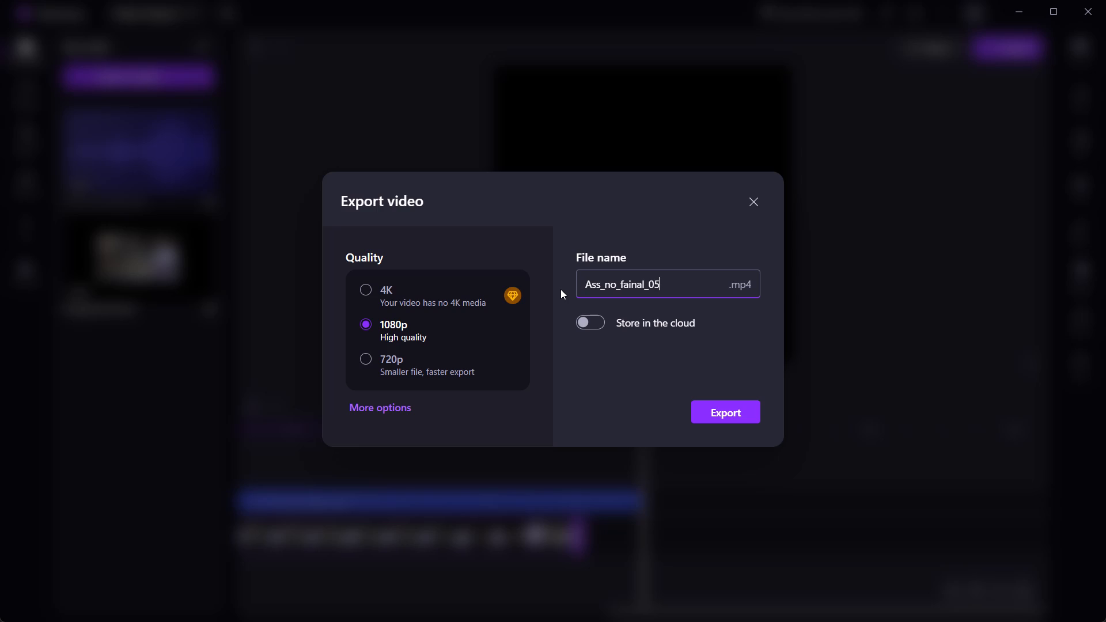
# Export the video at 1080p and dismiss the satisfaction survey.
pyautogui.click(721, 407)
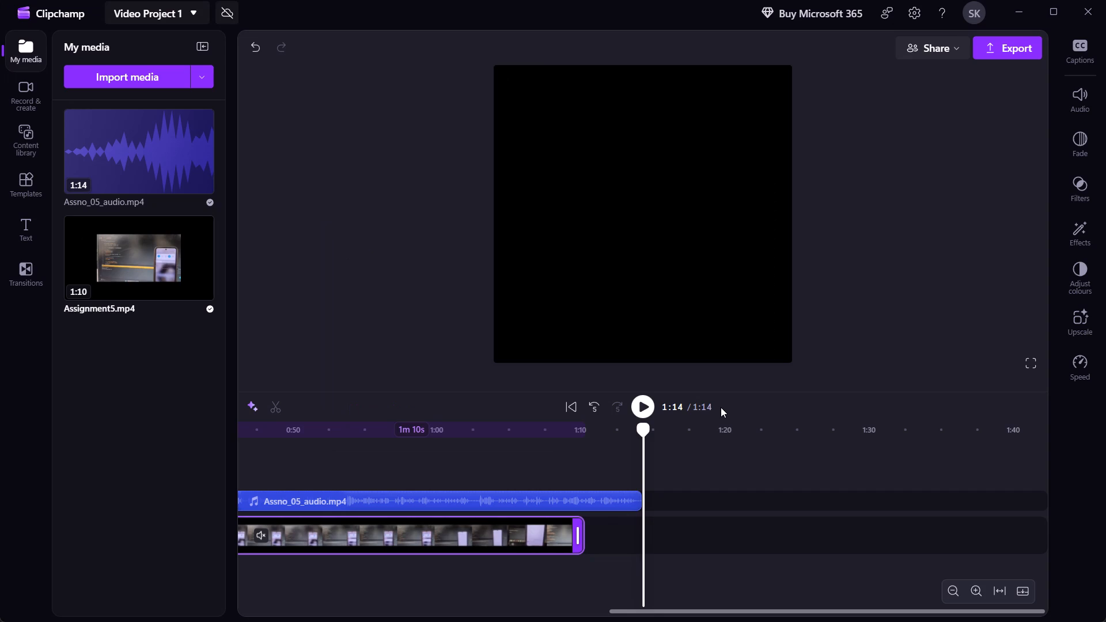
pyautogui.hscroll(4, 516, 471)
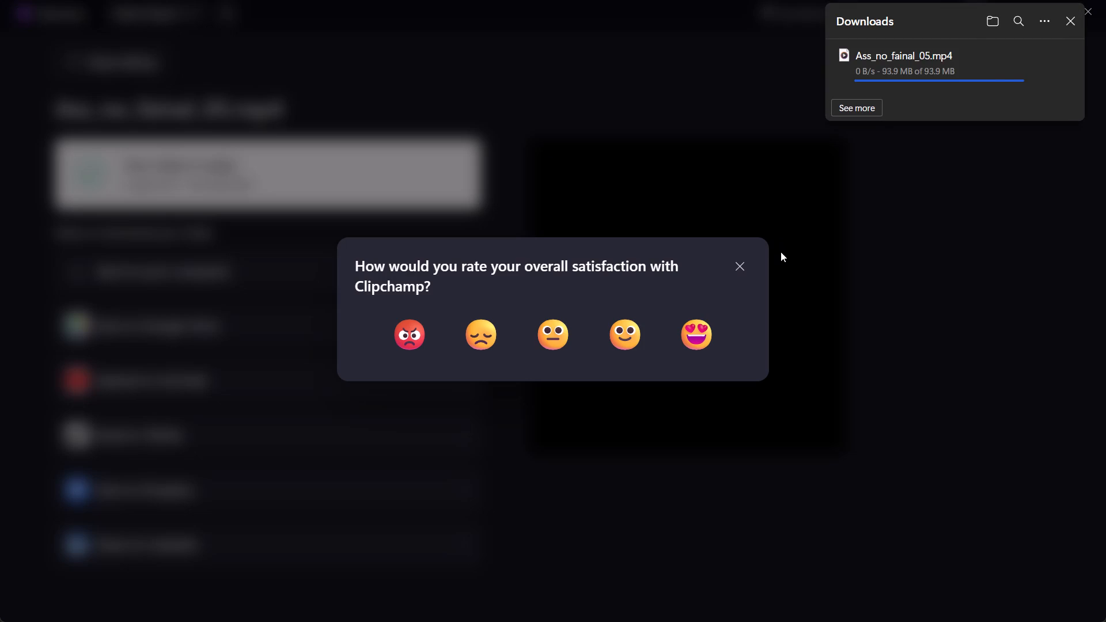
pyautogui.click(738, 268)
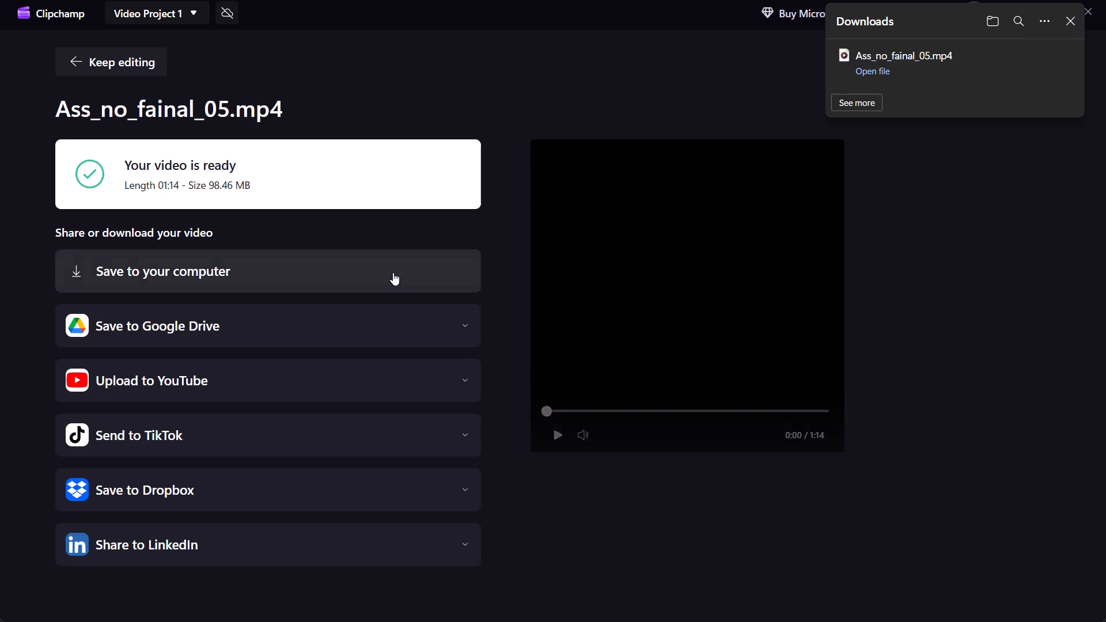
# Save the exported video to the computer's Videos folder as an MP4 file named Ass_no_fainal_05.
pyautogui.click(253, 274)
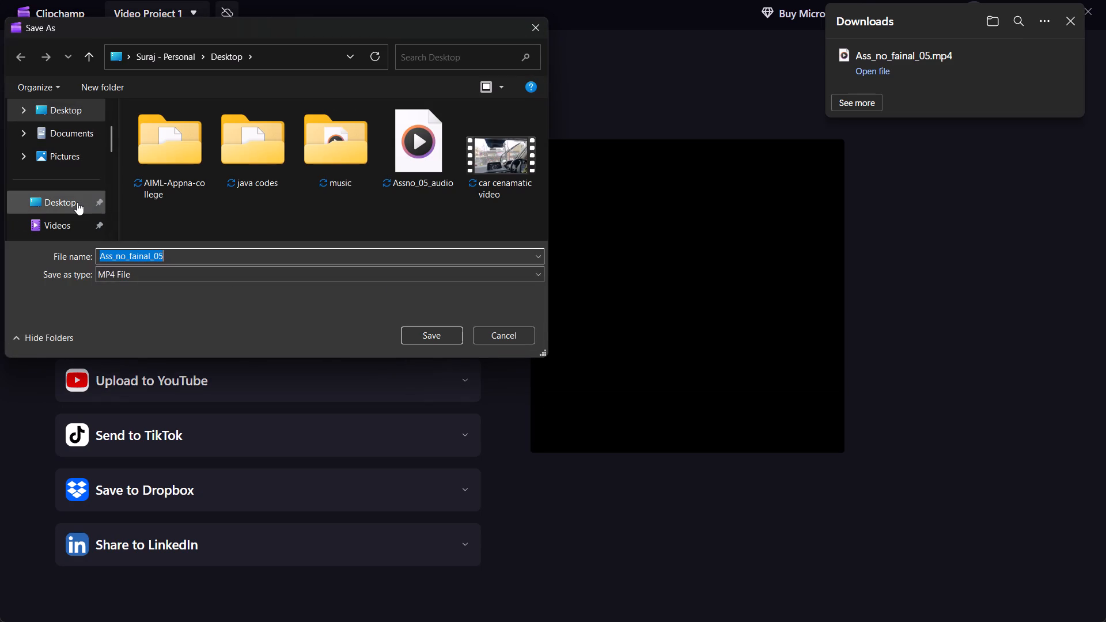
pyautogui.click(77, 202)
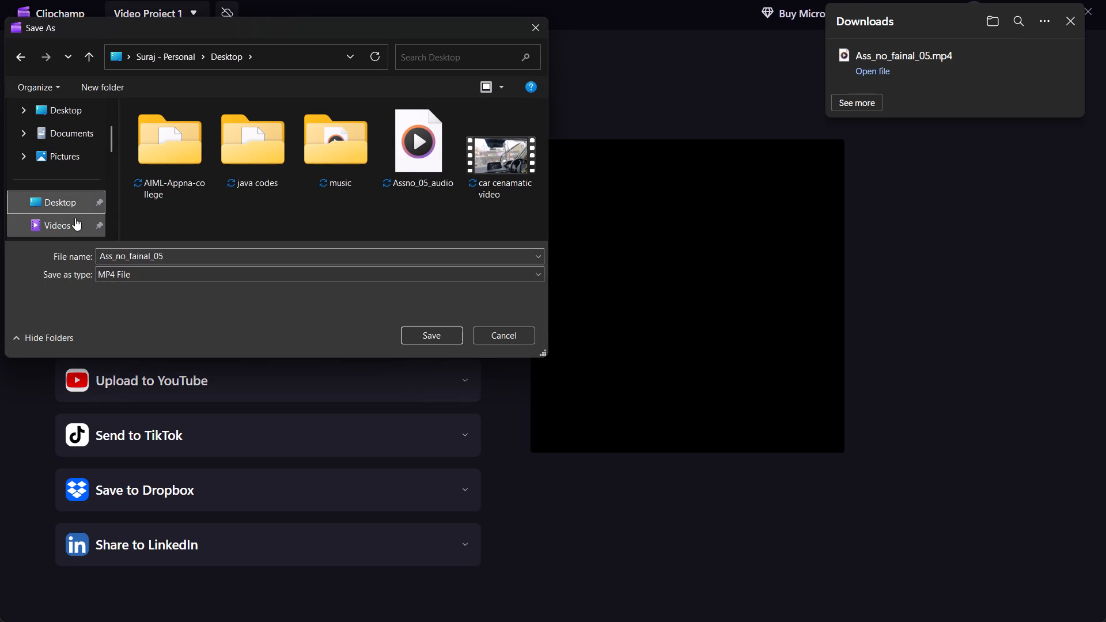
pyautogui.click(75, 222)
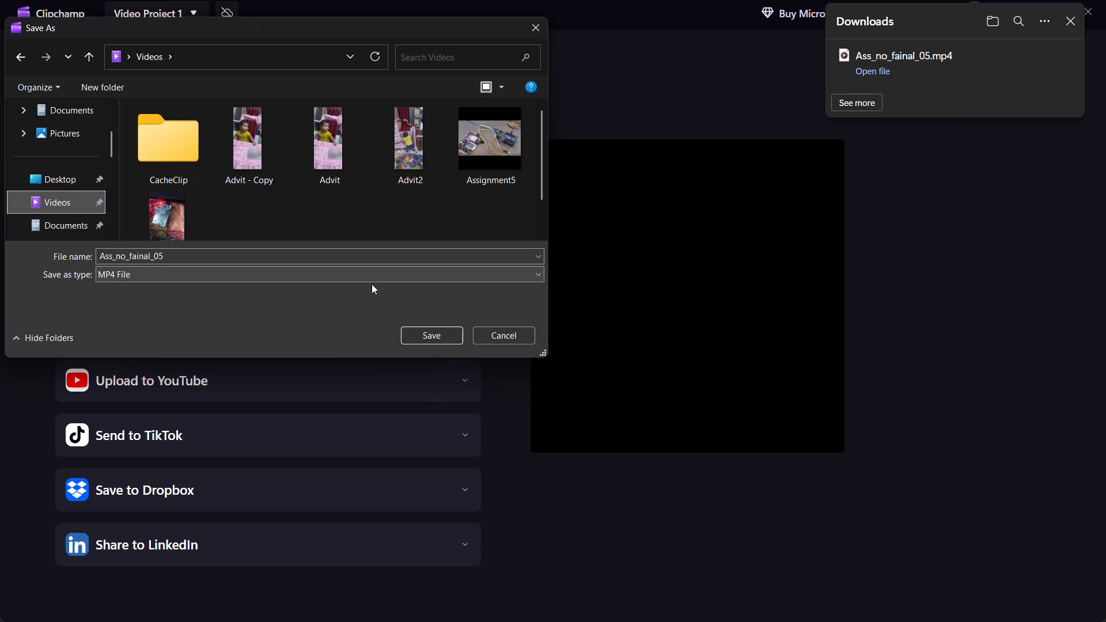
pyautogui.click(420, 332)
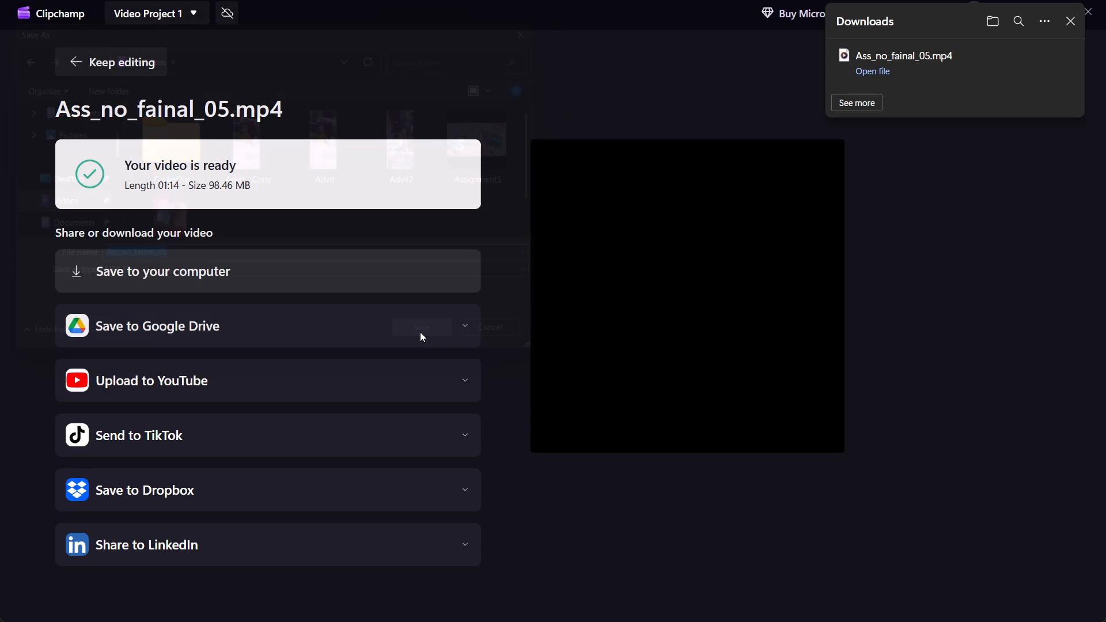
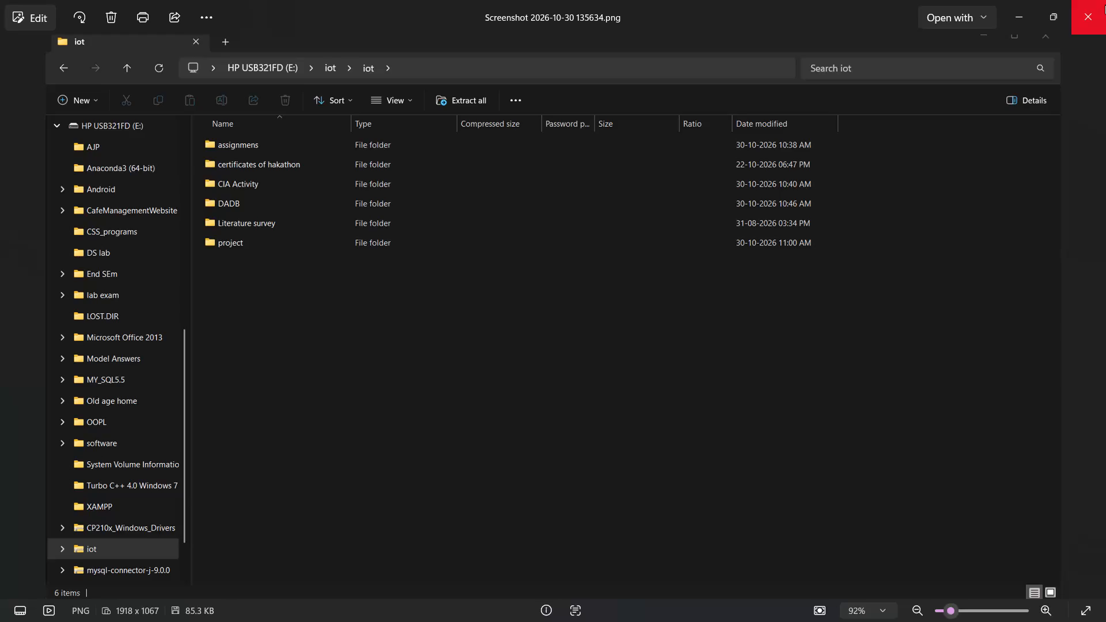
# Close the screenshot image and open the Videos folder in File Explorer to check the exported video.
pyautogui.click(1105, 5)
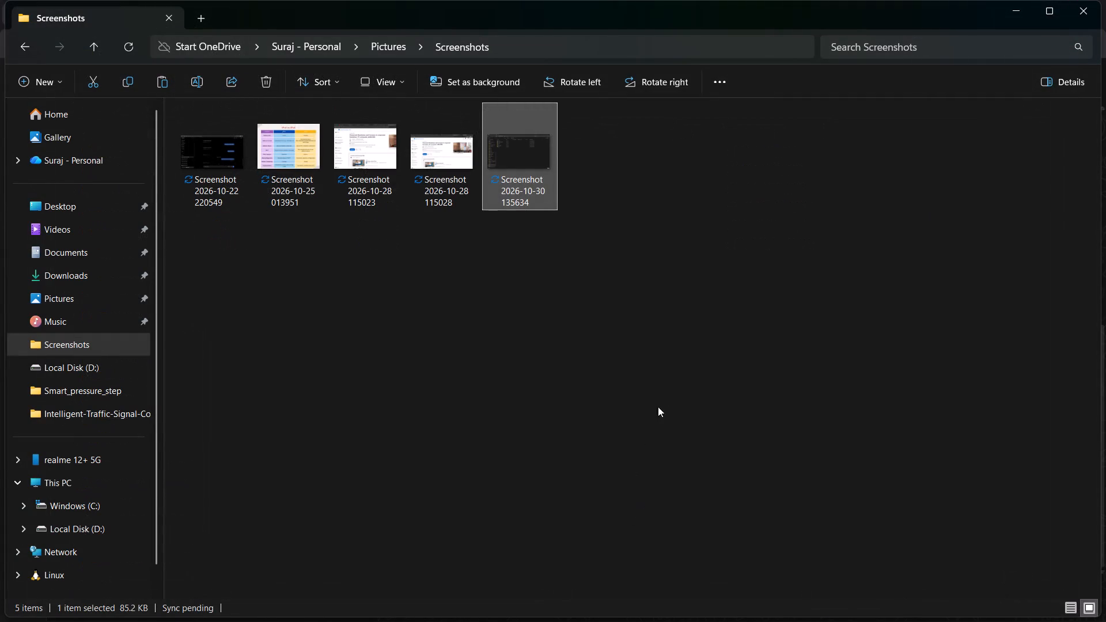
pyautogui.click(668, 386)
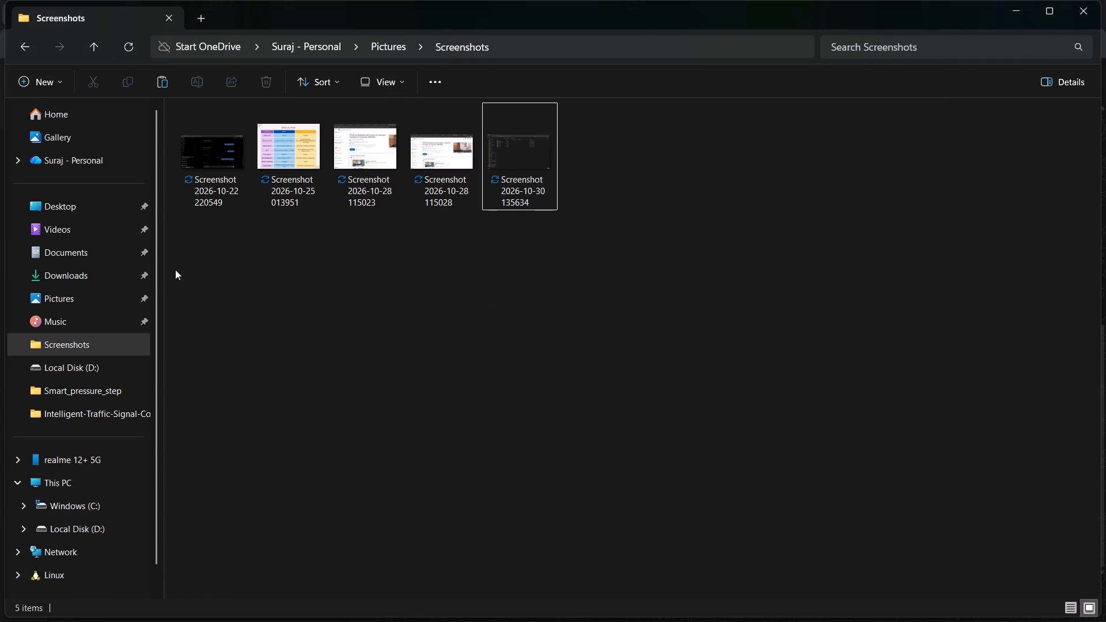
pyautogui.click(70, 216)
pyautogui.click(70, 225)
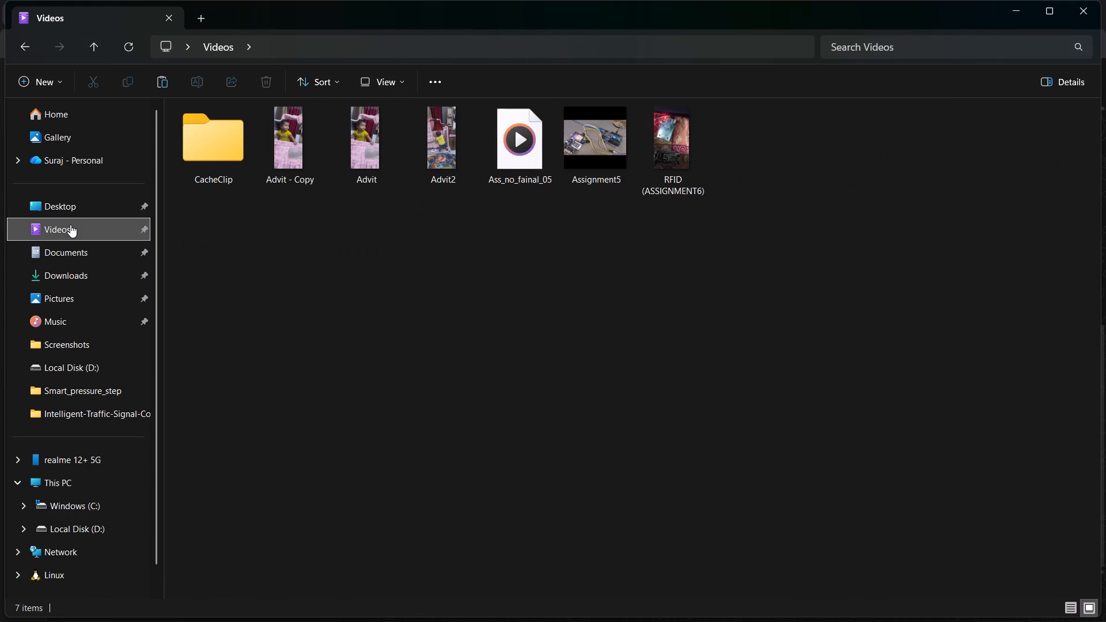
pyautogui.click(531, 272)
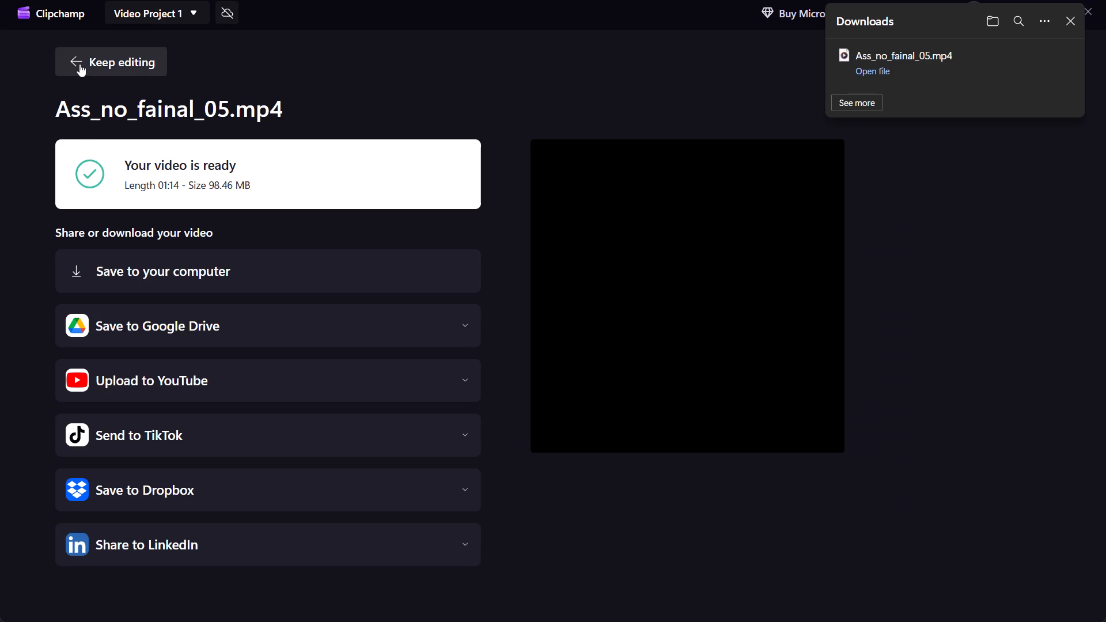
# Return to editing the project in Clipchamp and import the RFID (ASSIGNMENT6) video from the Videos folder.
pyautogui.click(79, 64)
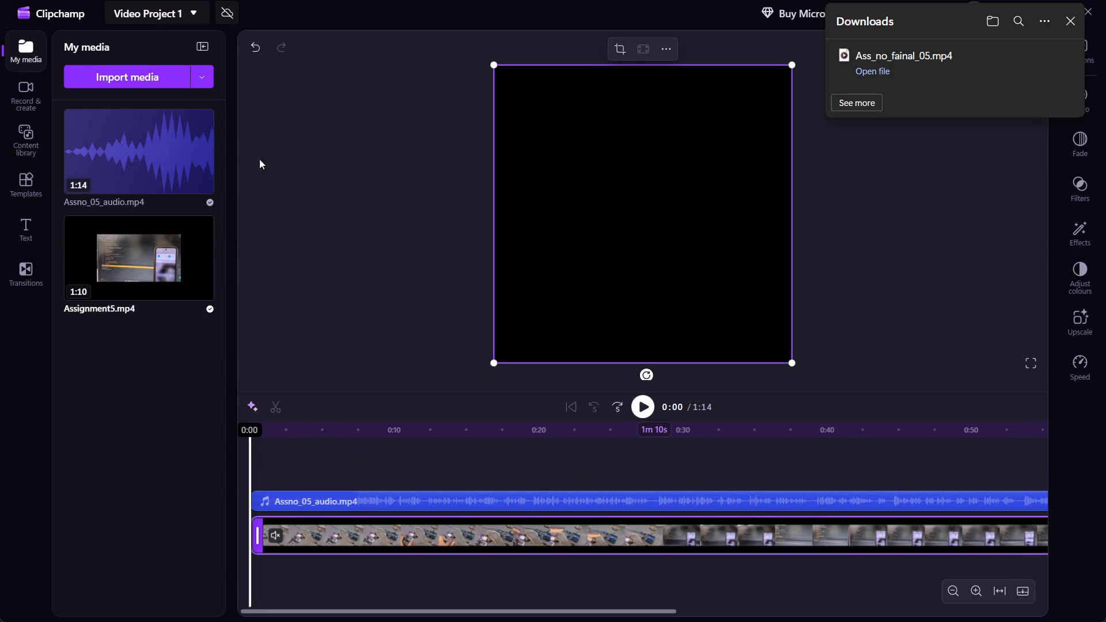
pyautogui.click(139, 393)
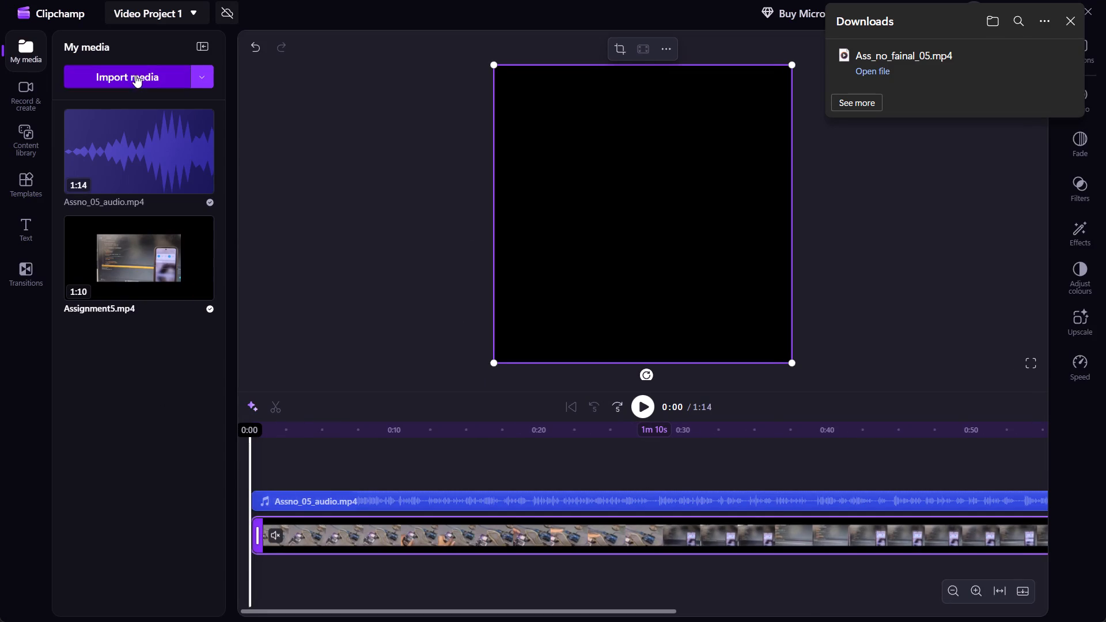
pyautogui.click(127, 61)
pyautogui.click(124, 72)
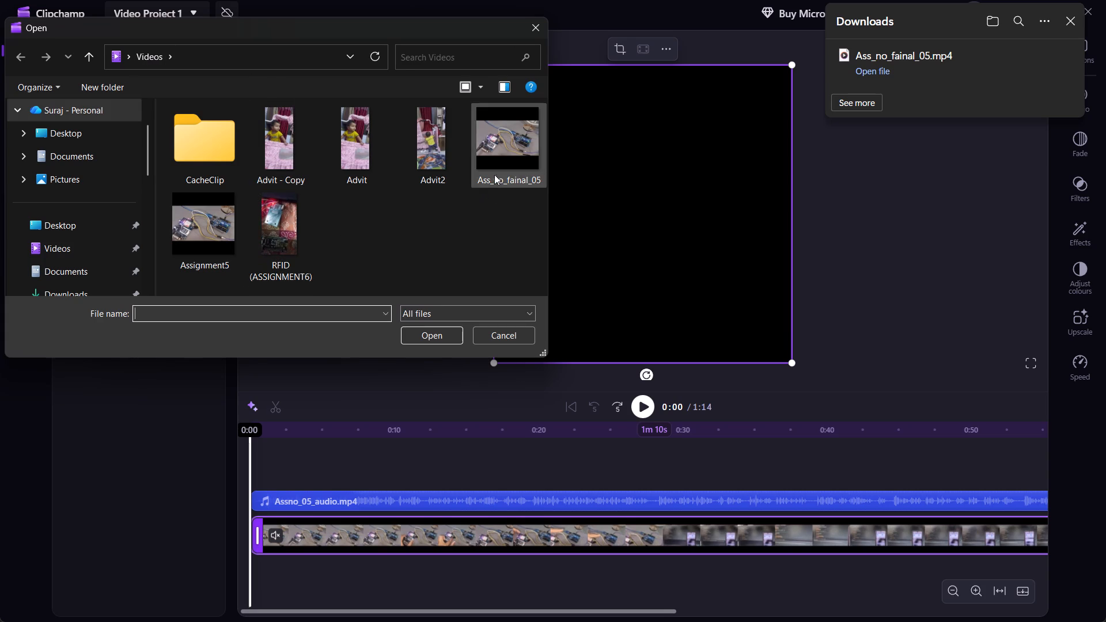
pyautogui.click(278, 246)
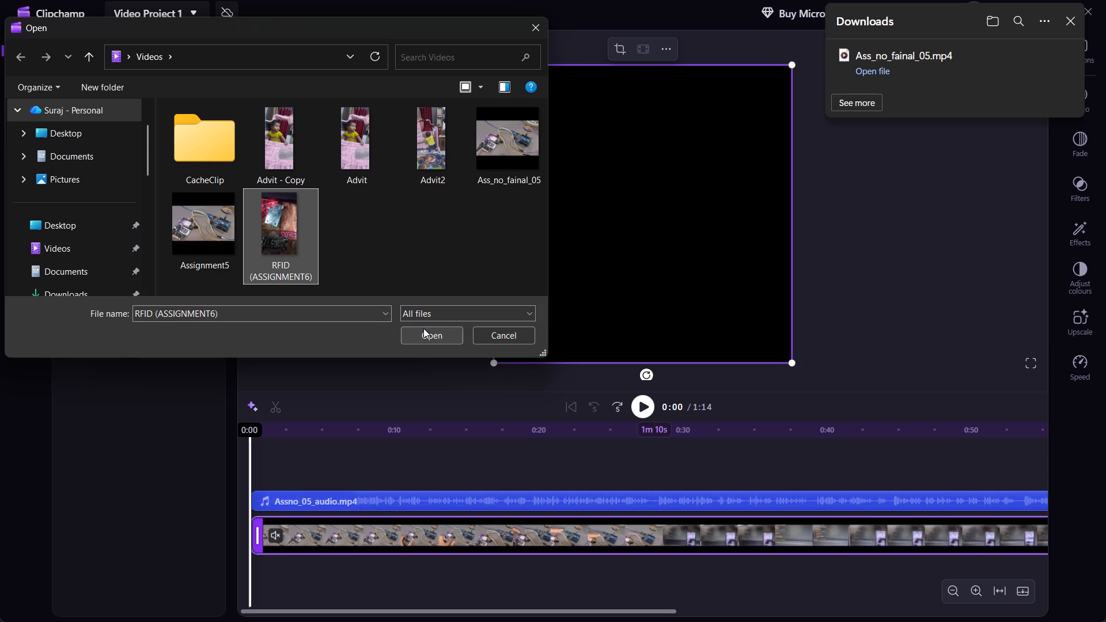
pyautogui.click(423, 328)
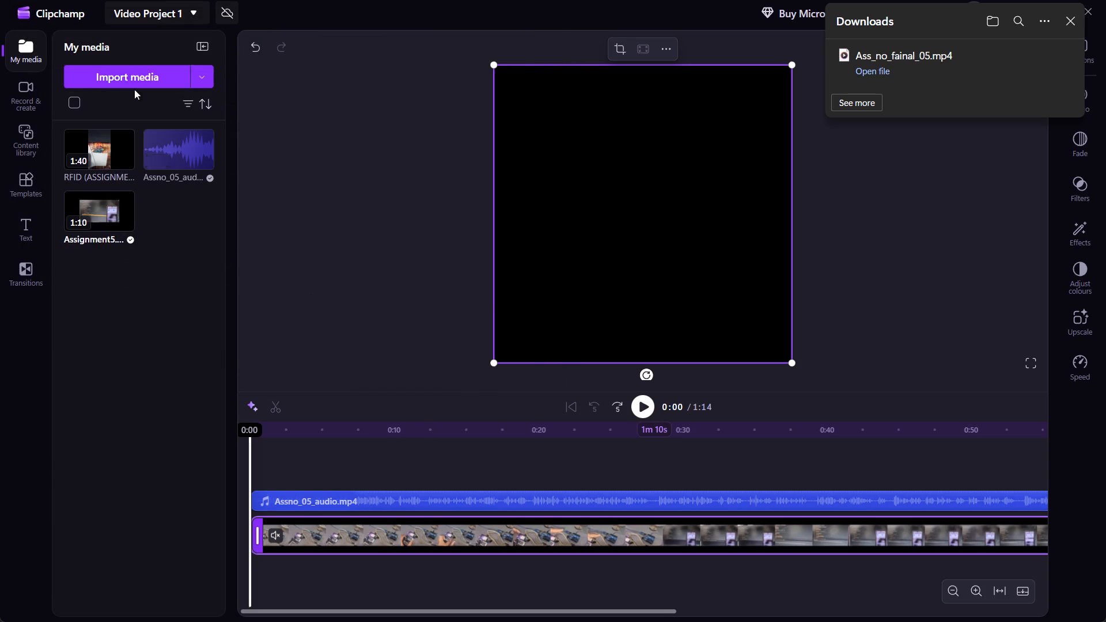
# Create a new, separate video project from Video Project 1.
pyautogui.click(195, 6)
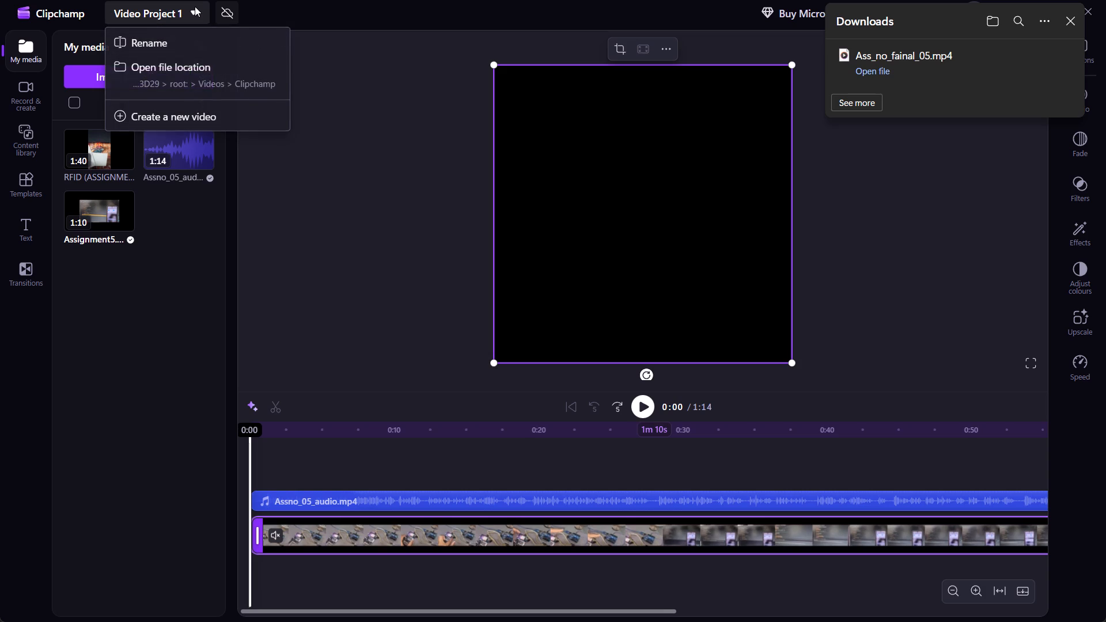
pyautogui.click(153, 113)
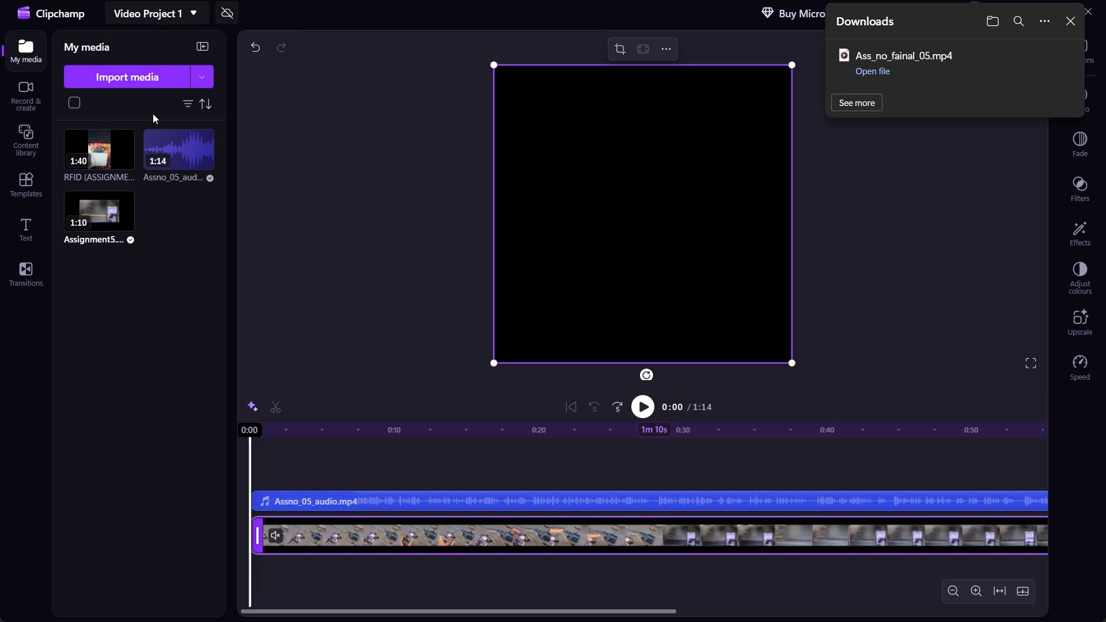
pyautogui.click(188, 17)
pyautogui.click(141, 113)
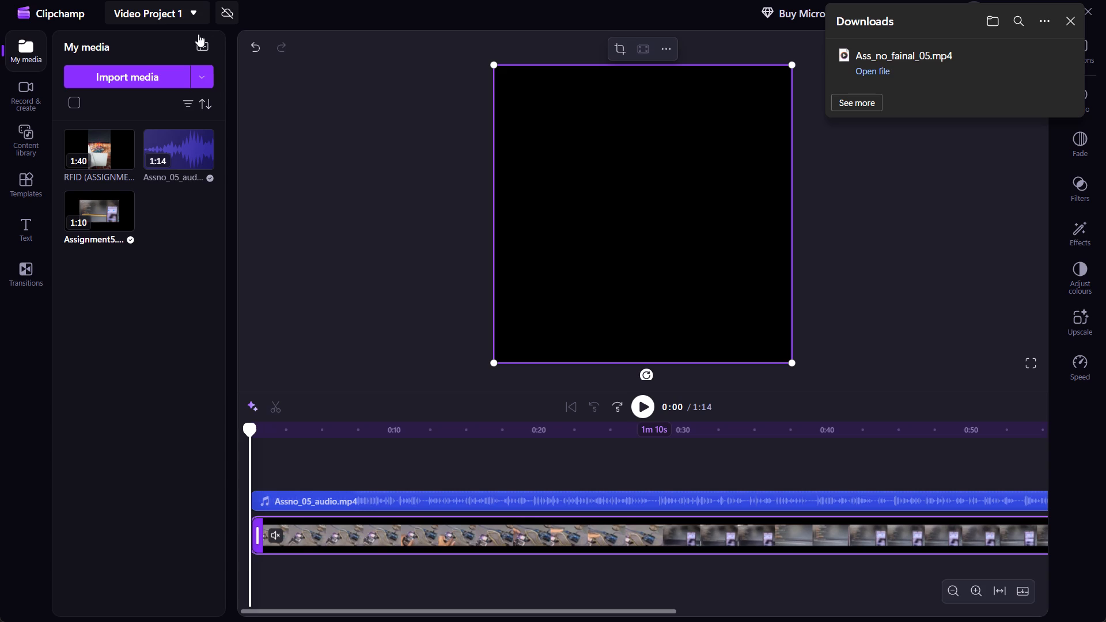
pyautogui.click(177, 2)
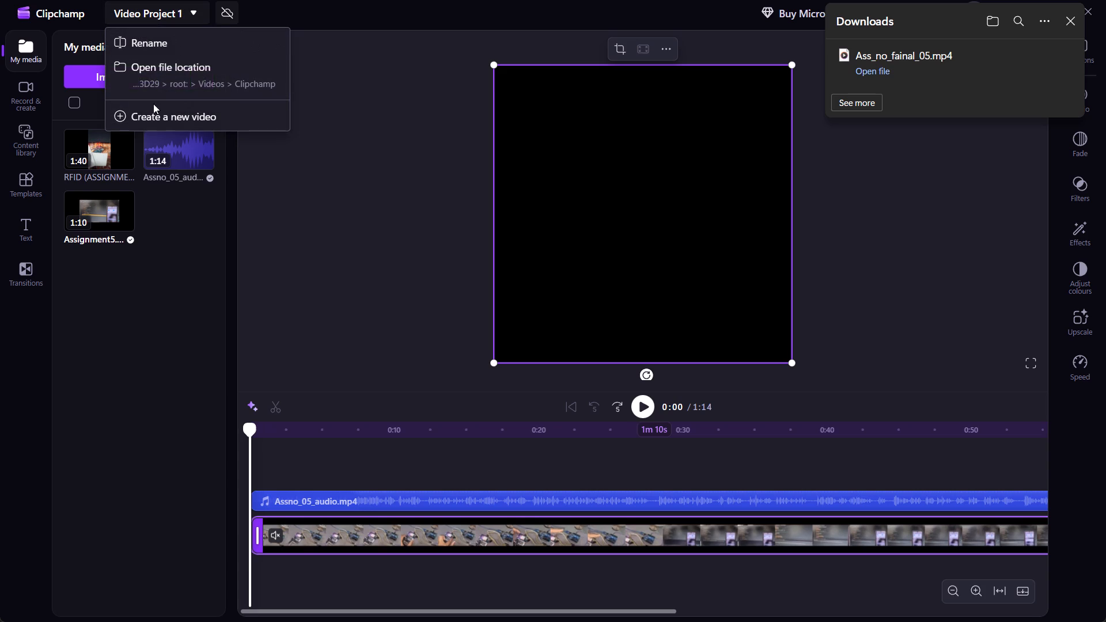
pyautogui.click(120, 120)
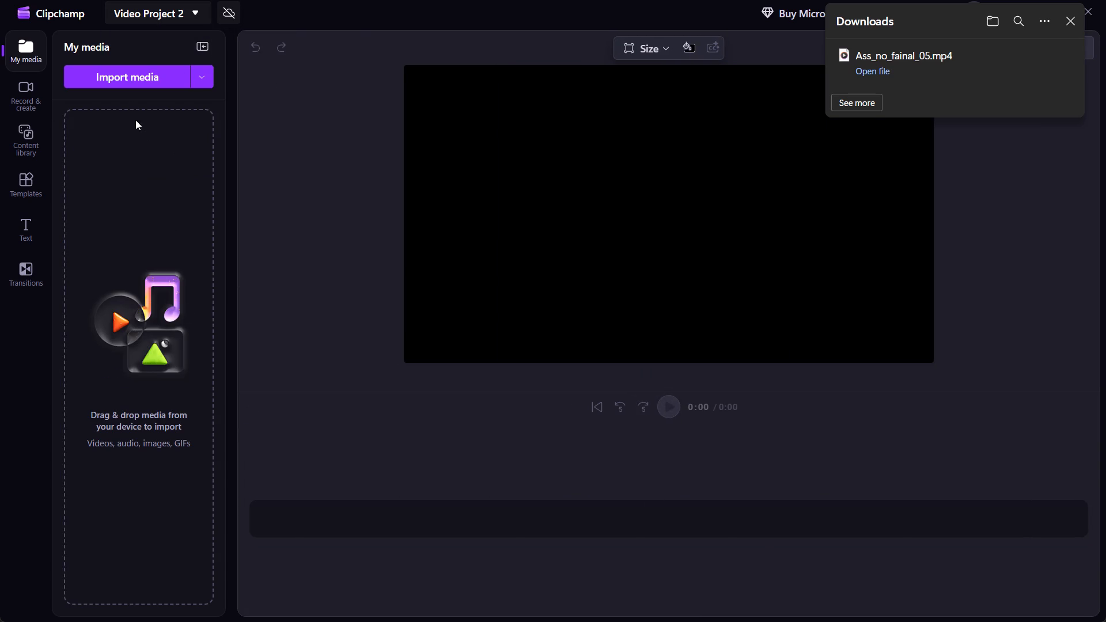
# Import the RFID (ASSIGNMENT6) video from the Videos folder into the new, empty project.
pyautogui.click(124, 73)
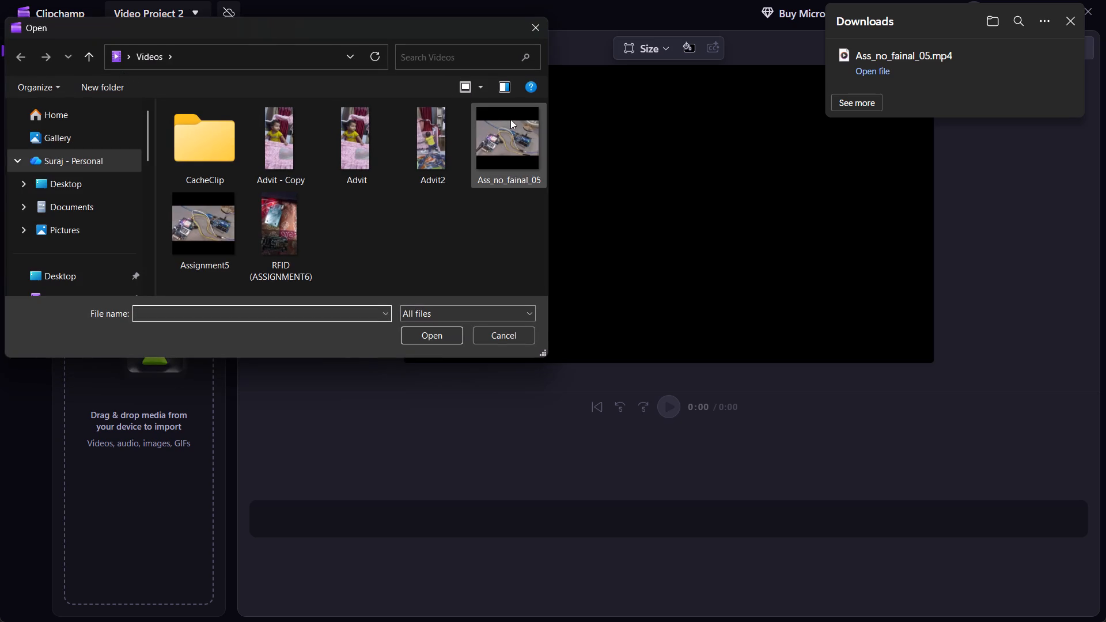
pyautogui.click(282, 242)
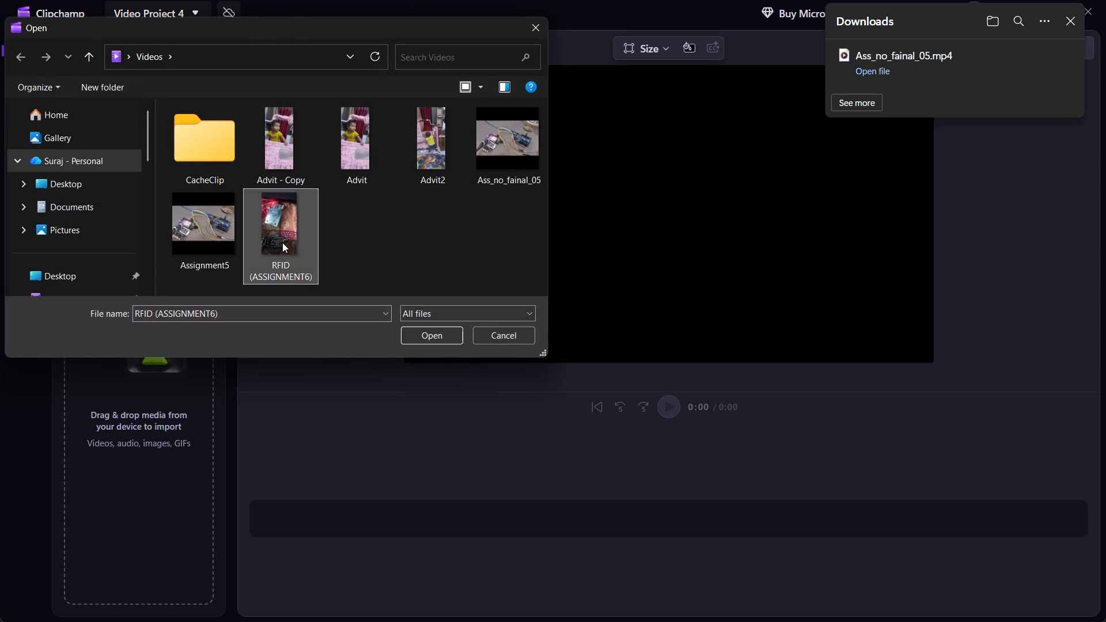
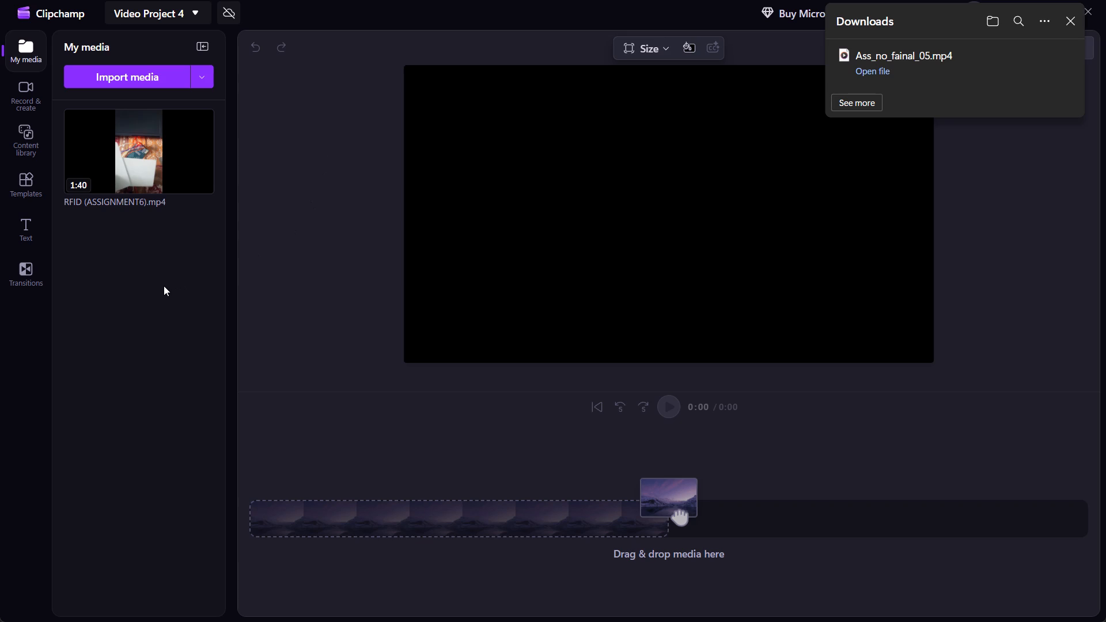
# Paste the copied ass_06_audio.mp4 file into the project's media.
pyautogui.click(164, 286)
pyautogui.hotkey('ctrl', 'v')
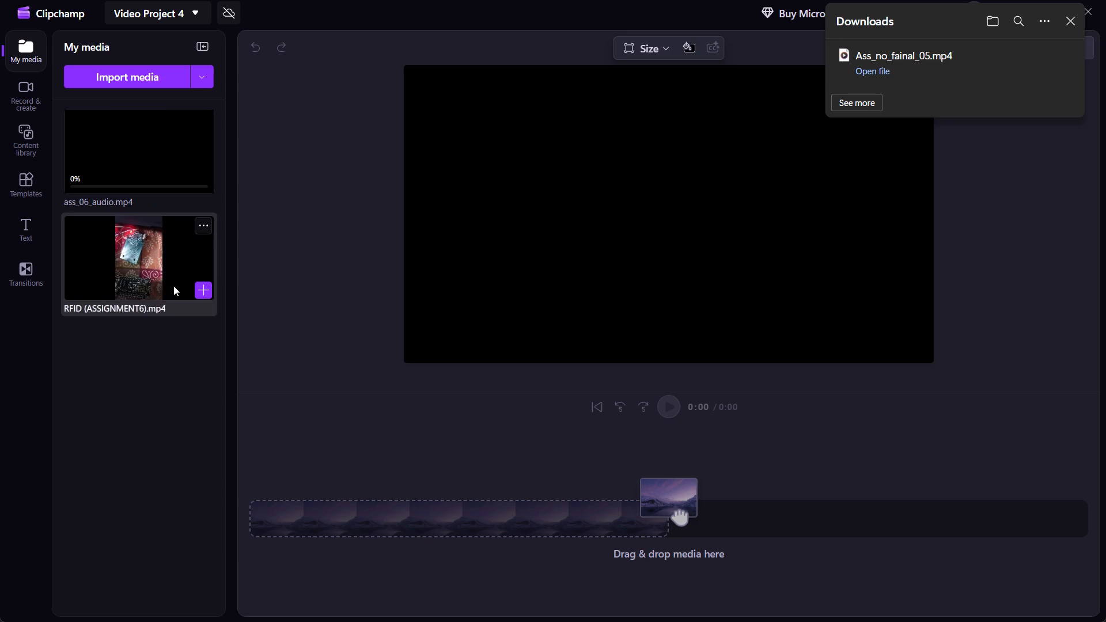
# Add the RFID (ASSIGNMENT6) video to the timeline, align its start with ass_06_audio.mp4 at 0:00, and dismiss the downloads pop-up.
pyautogui.click(200, 282)
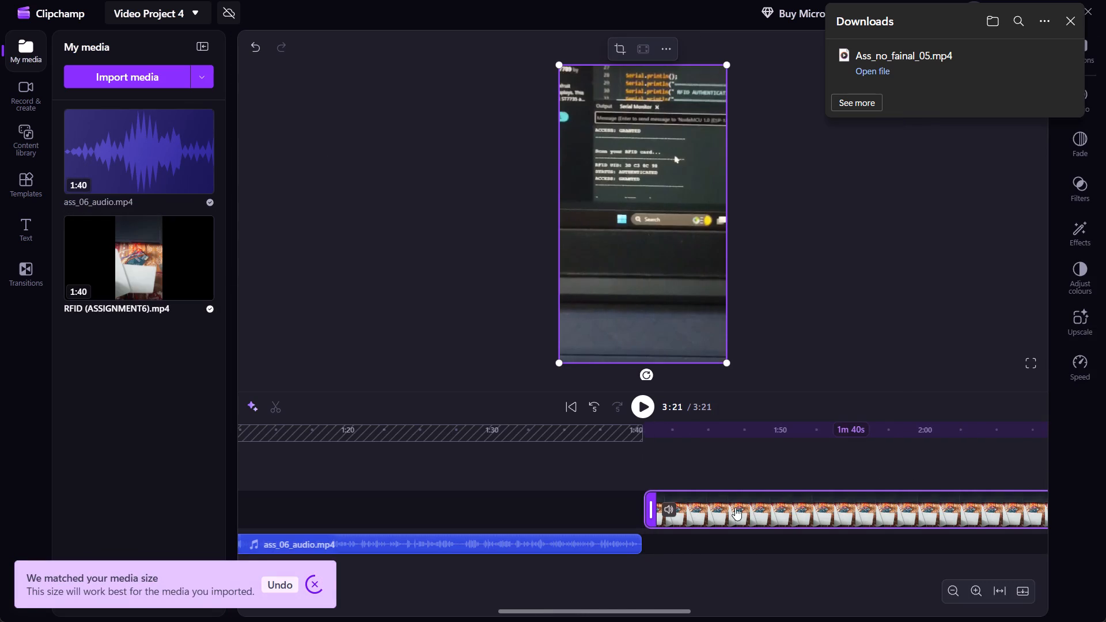
pyautogui.moveTo(719, 510); pyautogui.dragTo(239, 522)
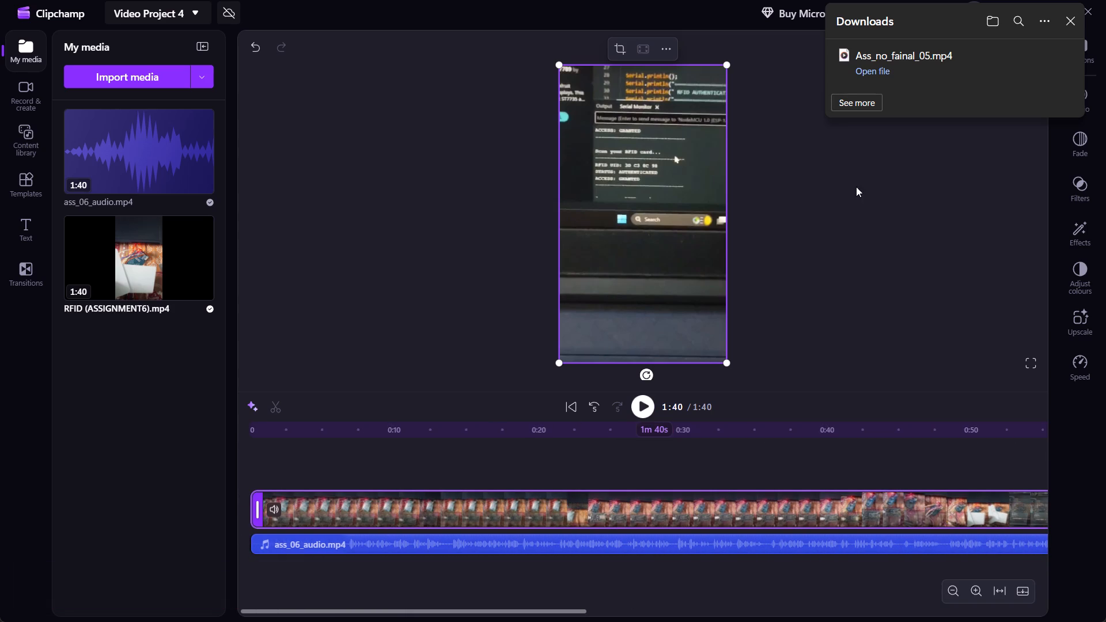
pyautogui.click(1077, 18)
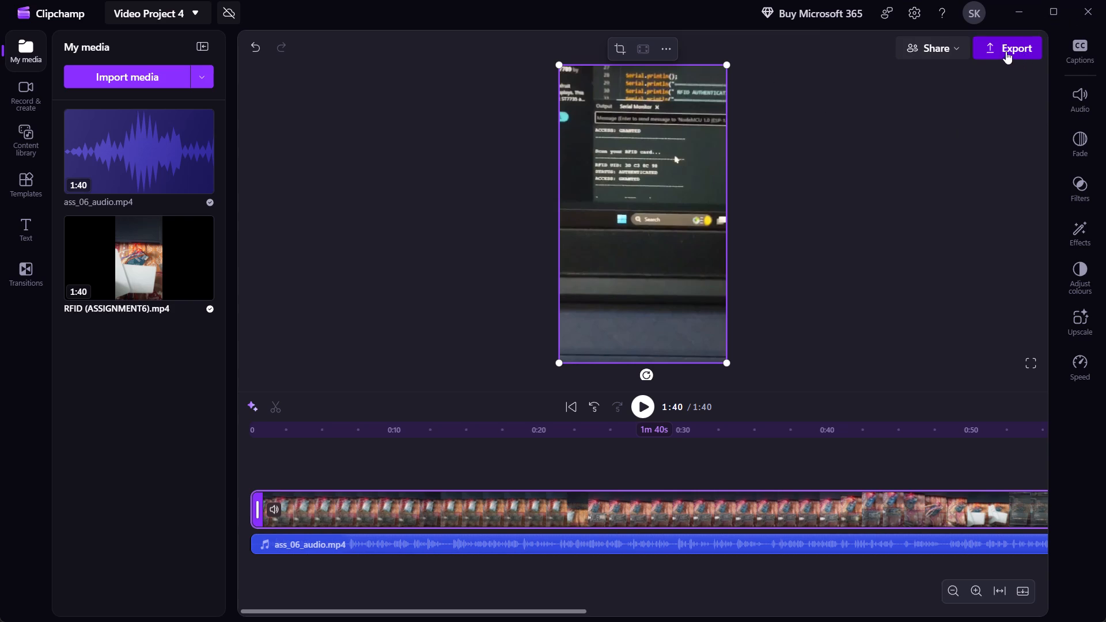
# Mute the original sound of the RFID (ASSIGNMENT6) video clip on the timeline, leaving the separate ass_06_audio.mp4 track on.
pyautogui.click(276, 513)
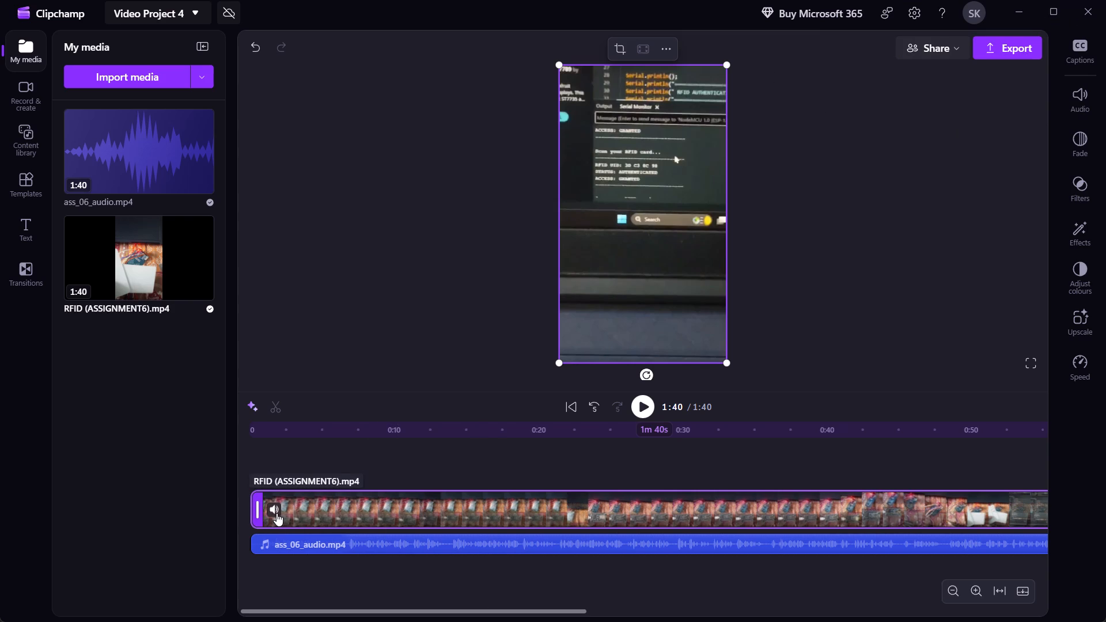
# Export the combined RFID video and audio project in 1080p quality as Ass_no_fainal_05.mp4.
pyautogui.click(992, 42)
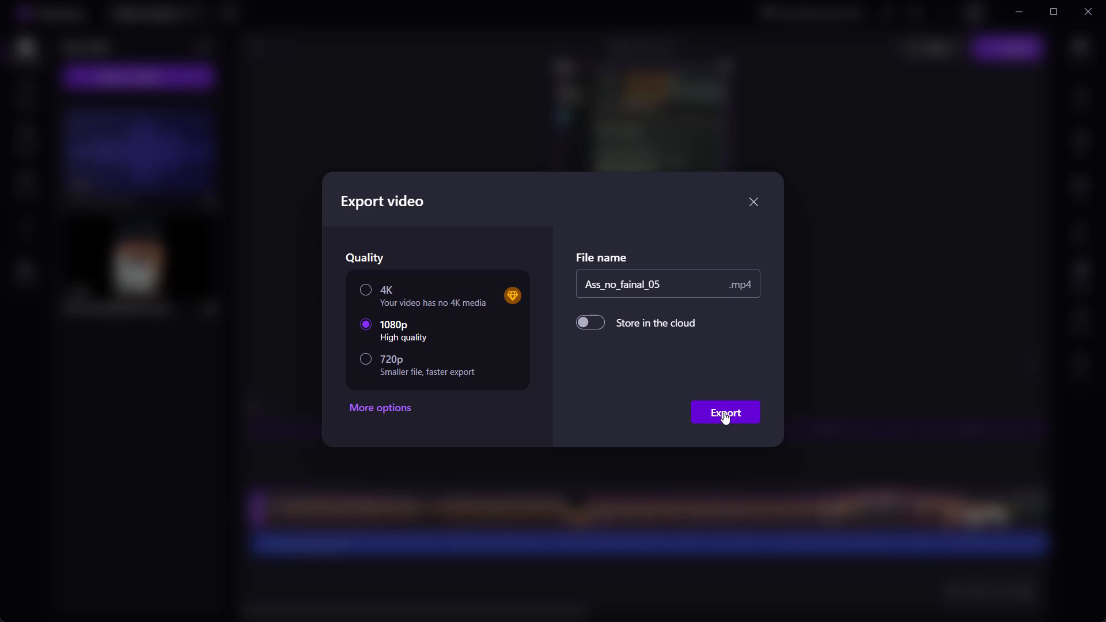
pyautogui.click(724, 412)
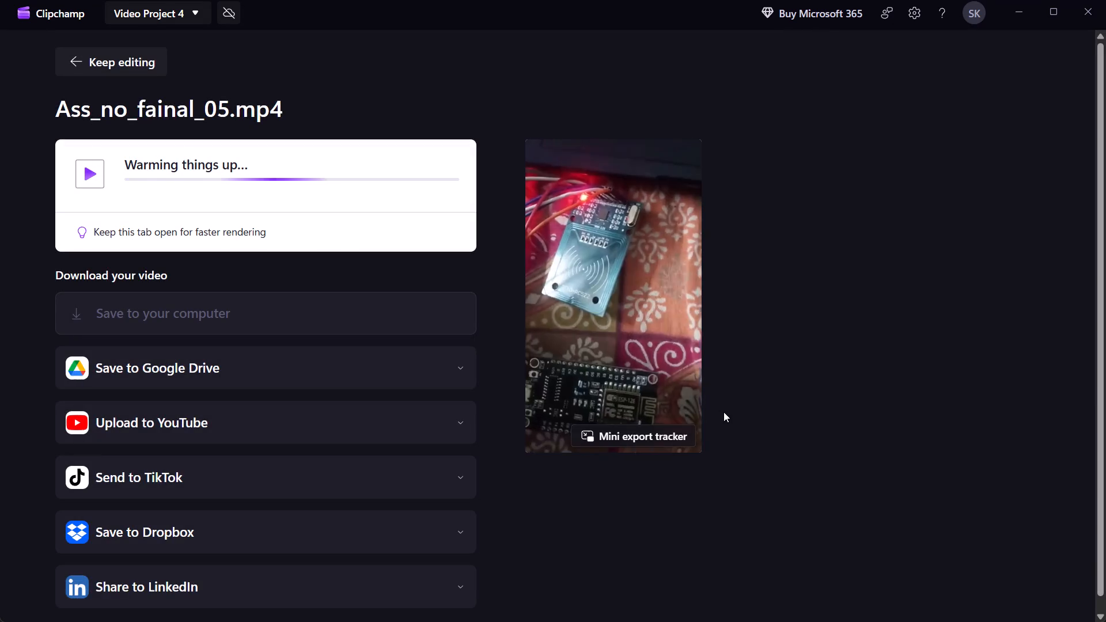